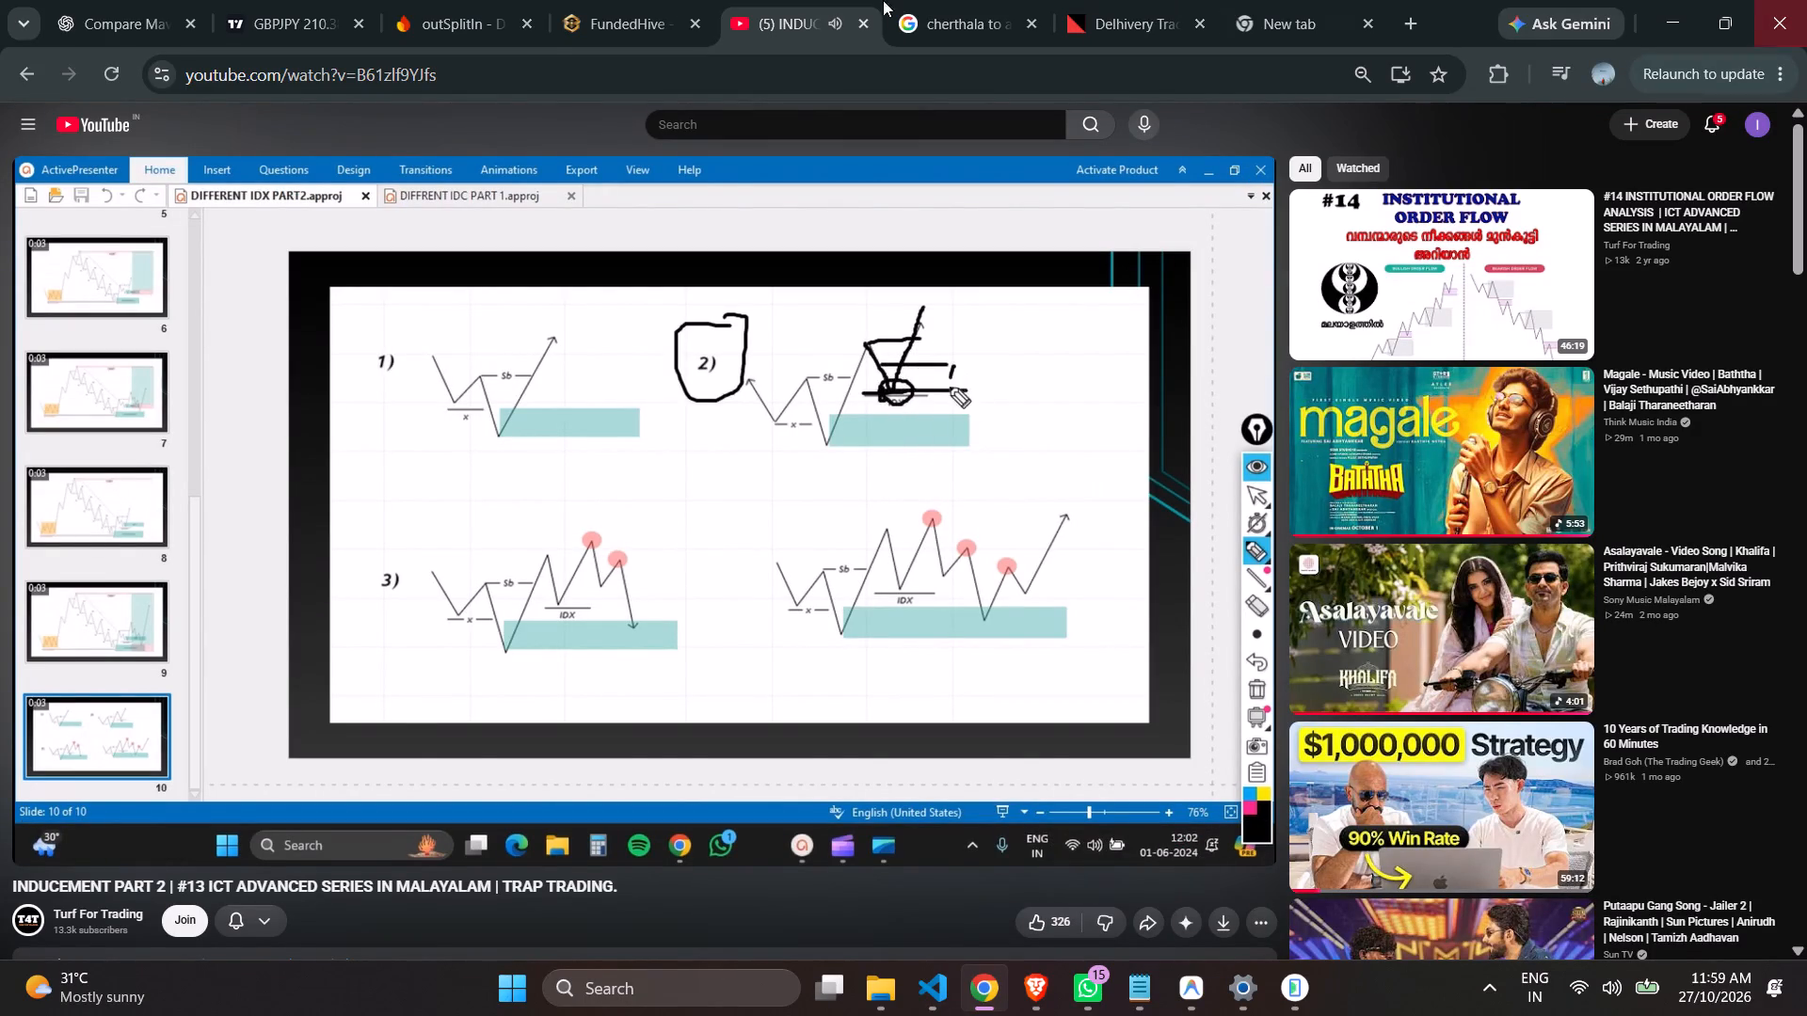
Switch to the TradingView GBPJPY chart and examine the recent price action on the 1-hour timeframe.
left_click(604, 17)
left_click(798, 14)
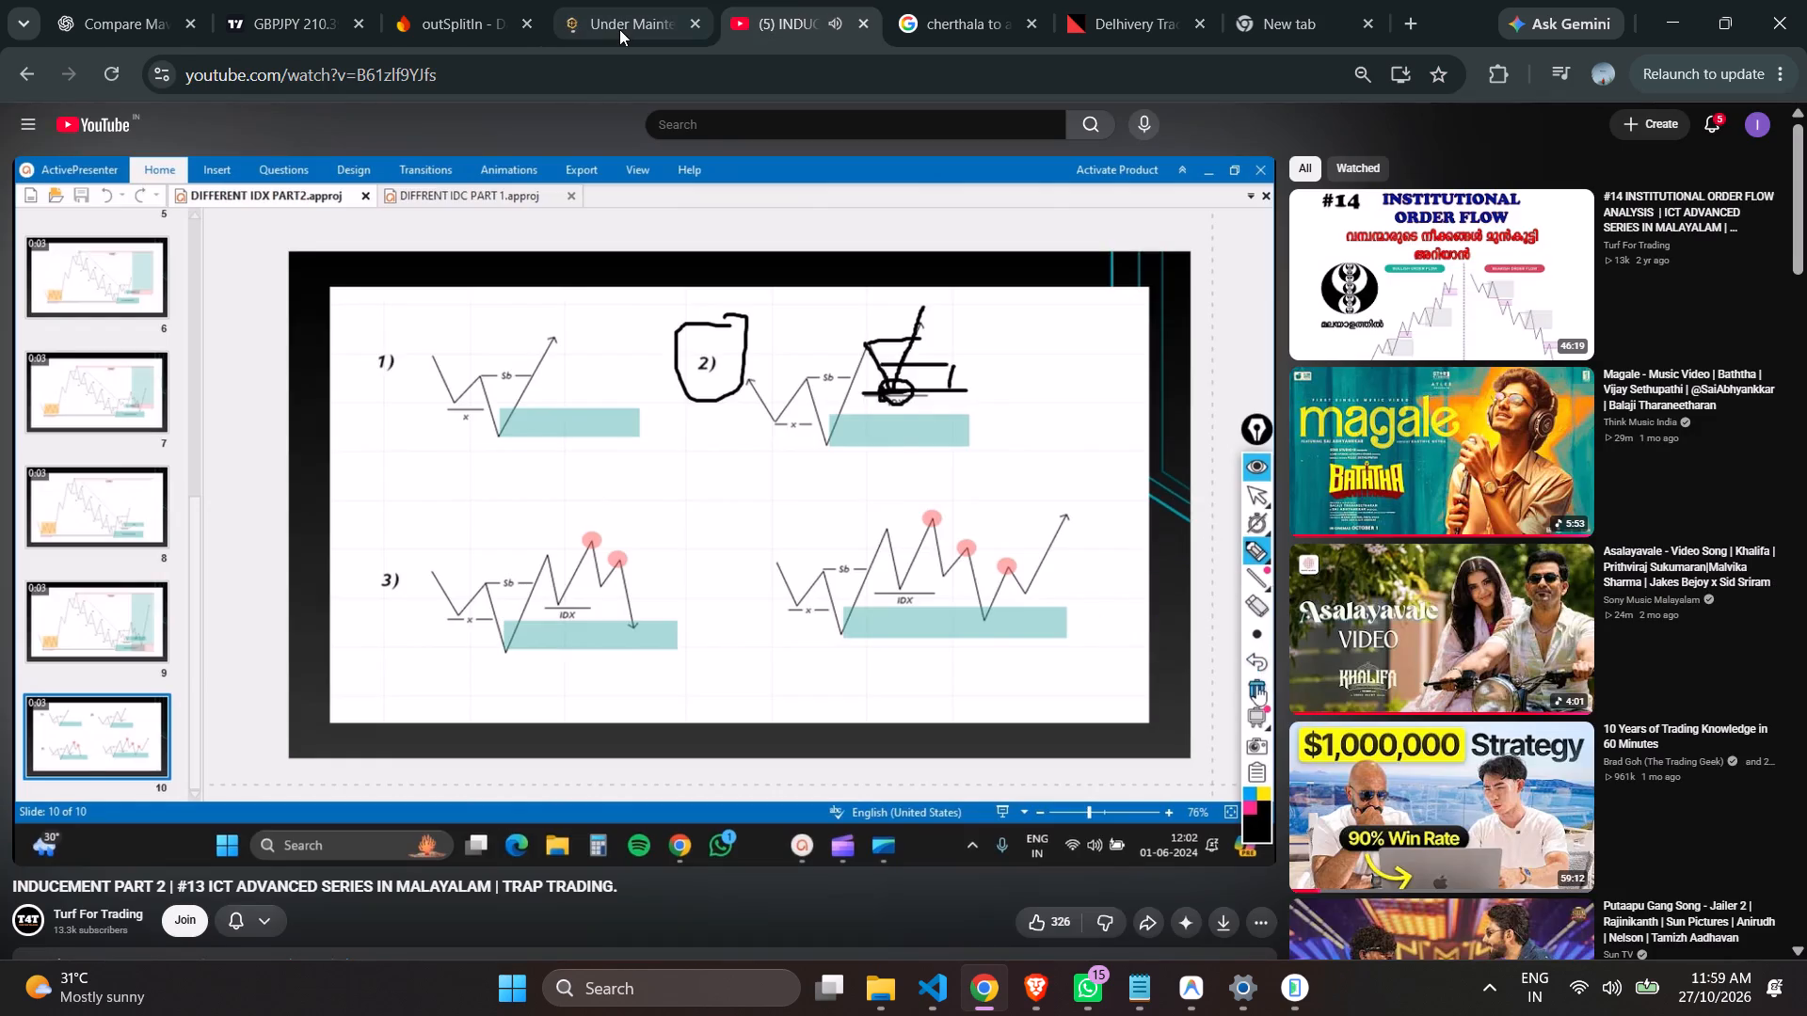
left_click(619, 29)
left_click(376, 34)
left_click(271, 19)
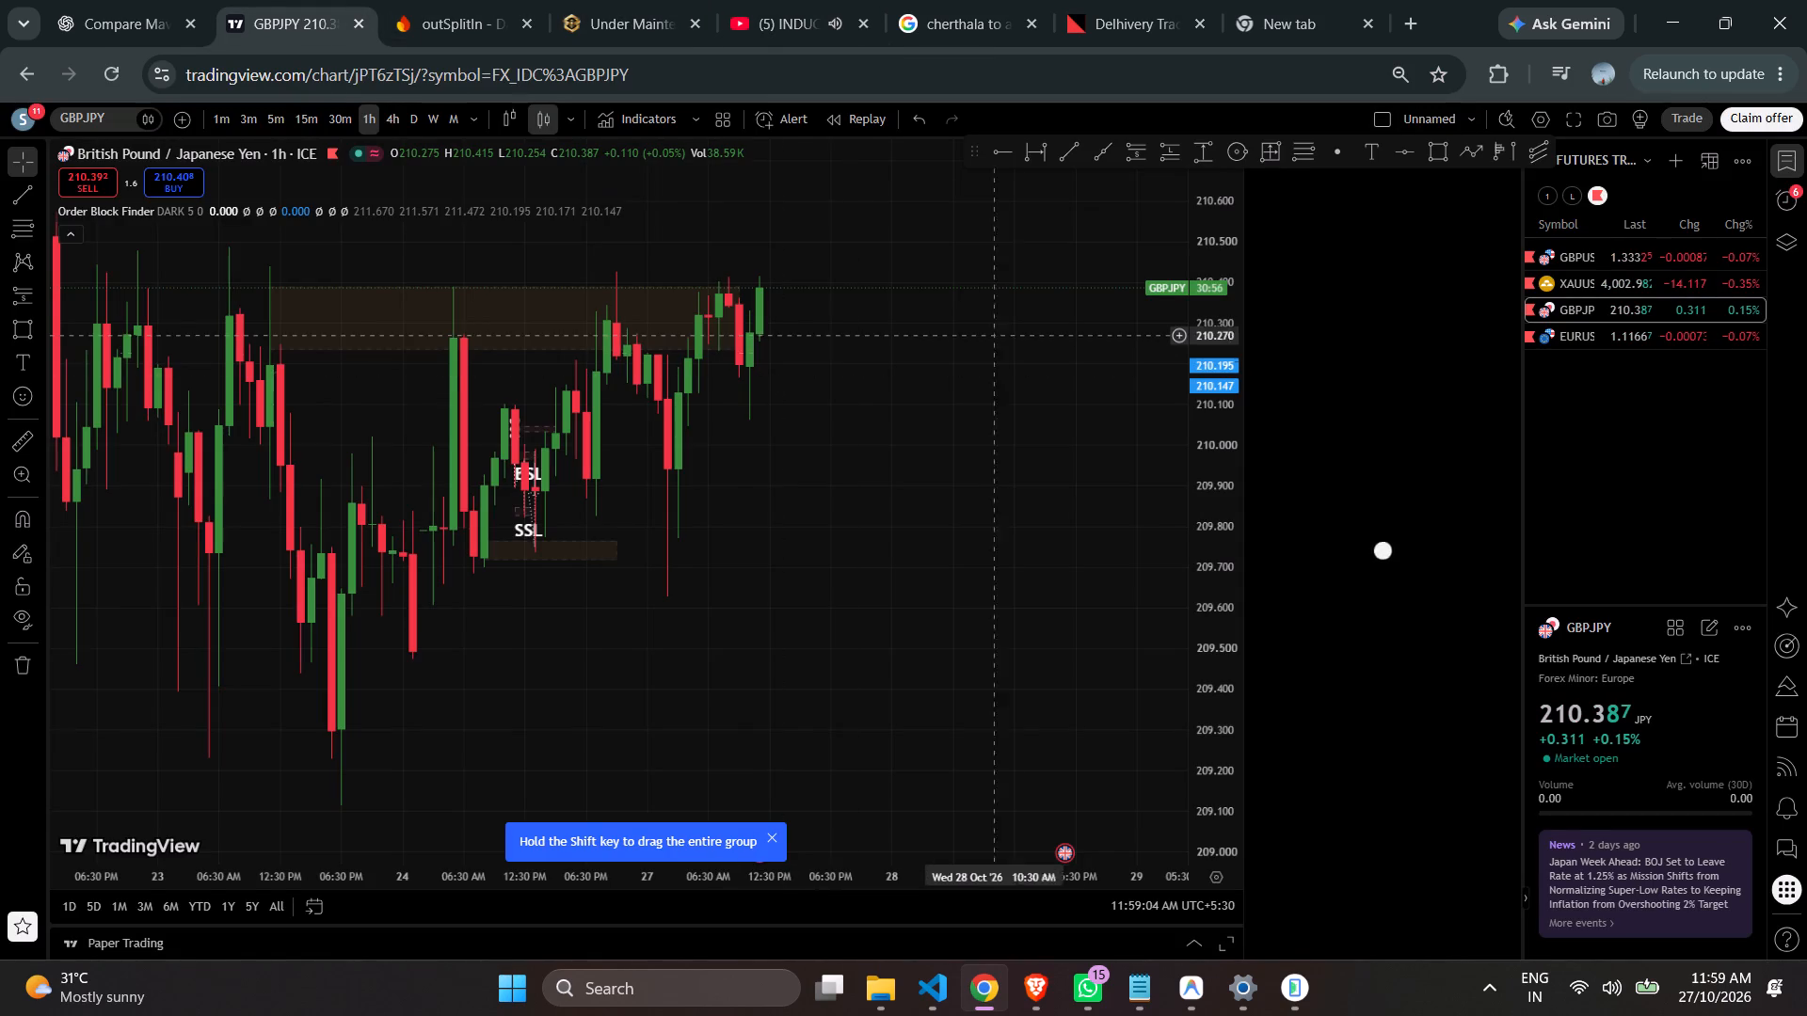
scroll(1014, 346, "down", 2)
scroll(1014, 349, "up", 1)
scroll(1014, 349, "down", 1)
scroll(1014, 349, "up", 1)
scroll(1015, 350, "down", 5)
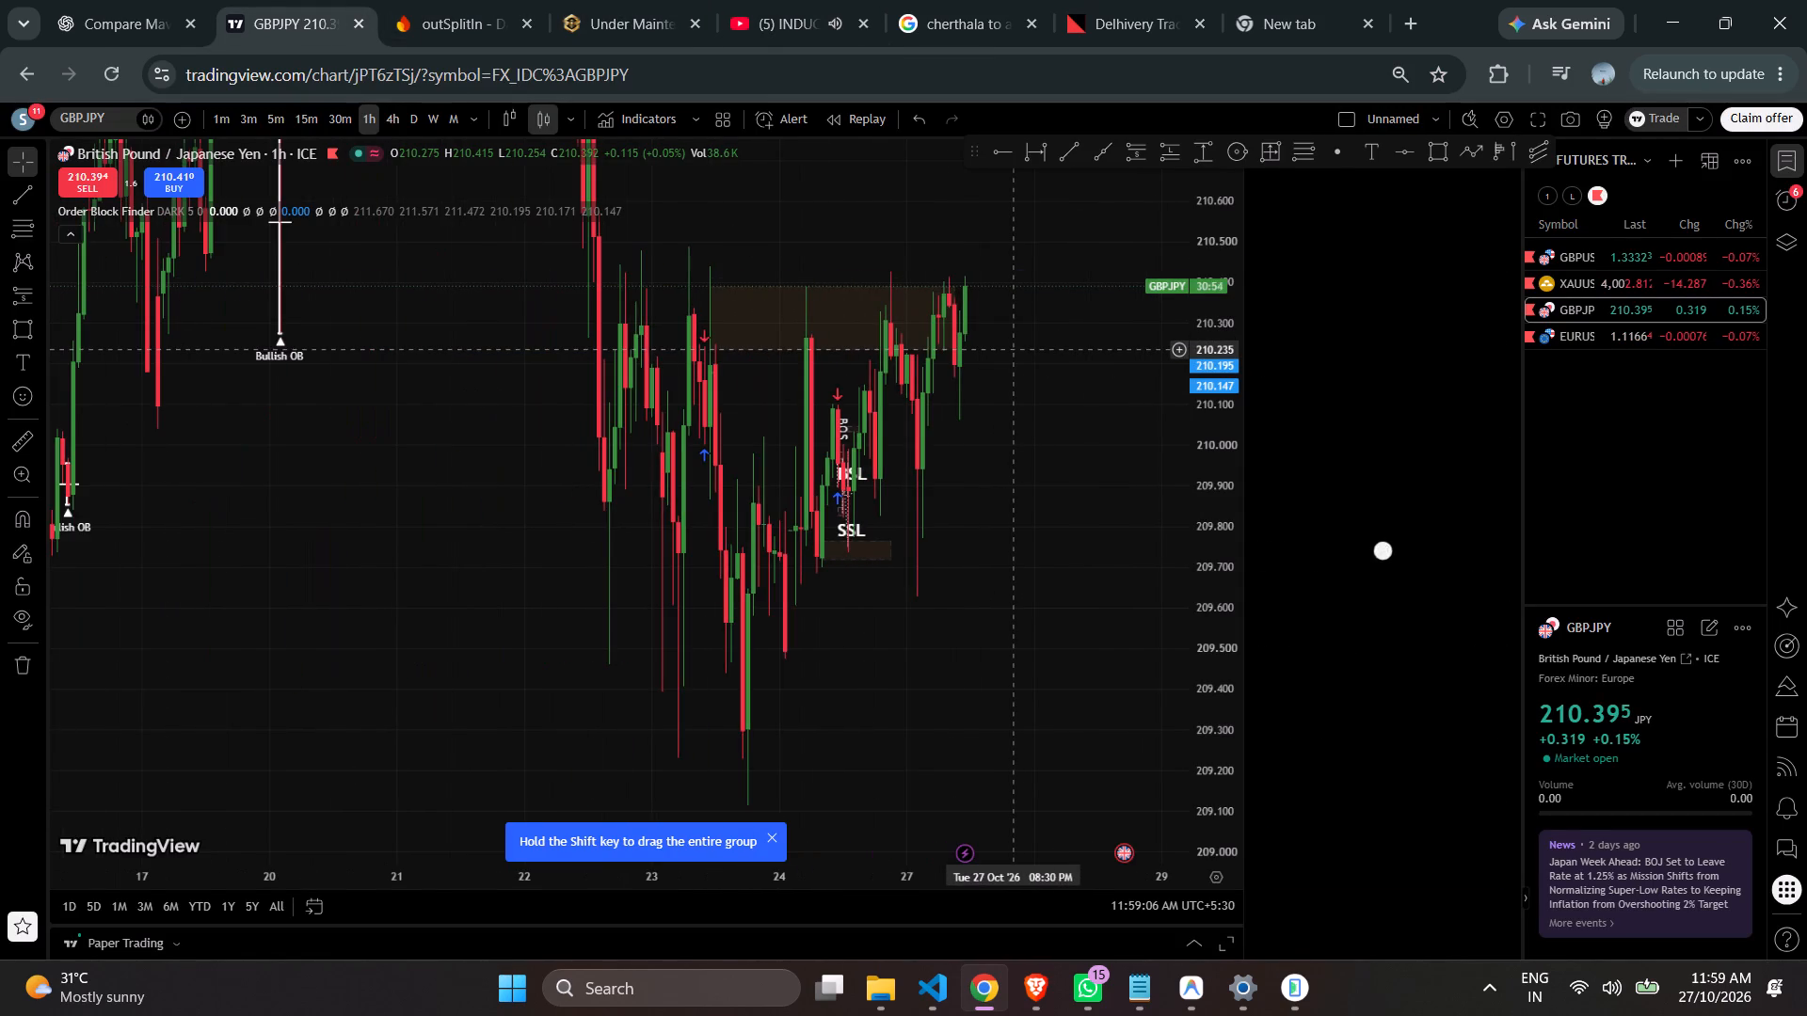
scroll(1023, 339, "up", 2)
left_click_drag(1260, 243, 1221, 407)
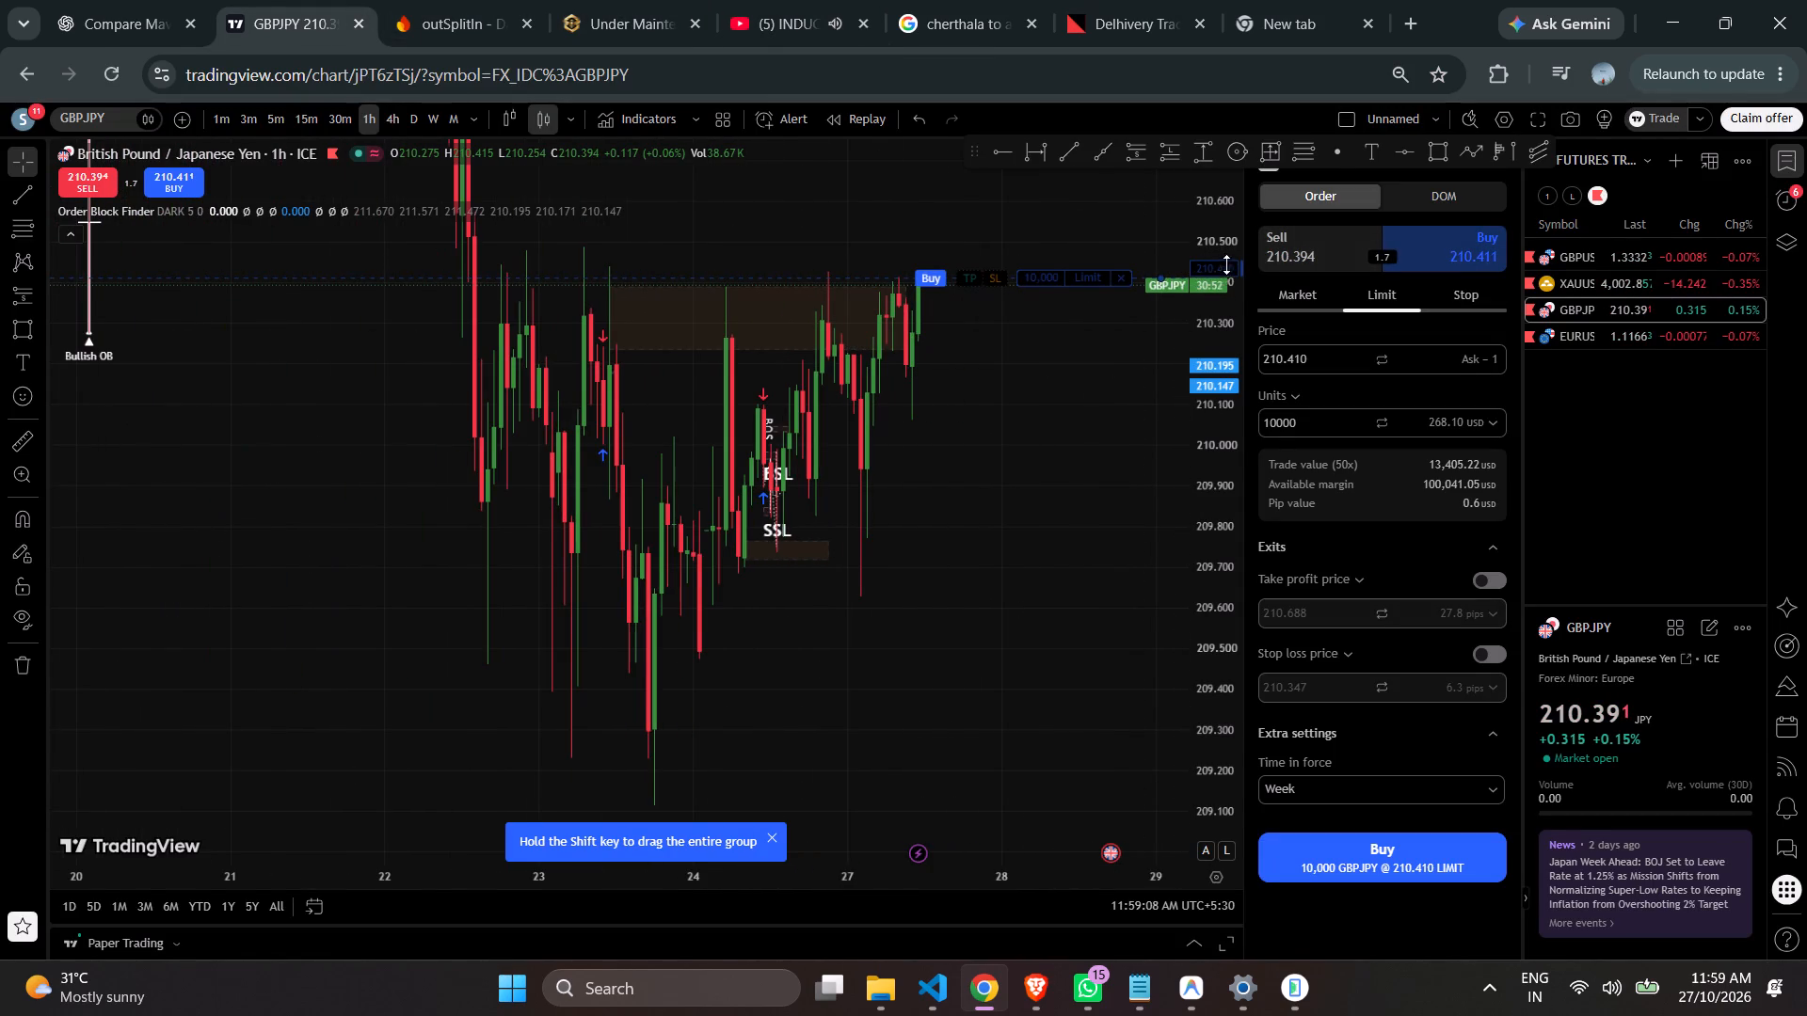
left_click_drag(1224, 263, 1209, 479)
left_click(1127, 345)
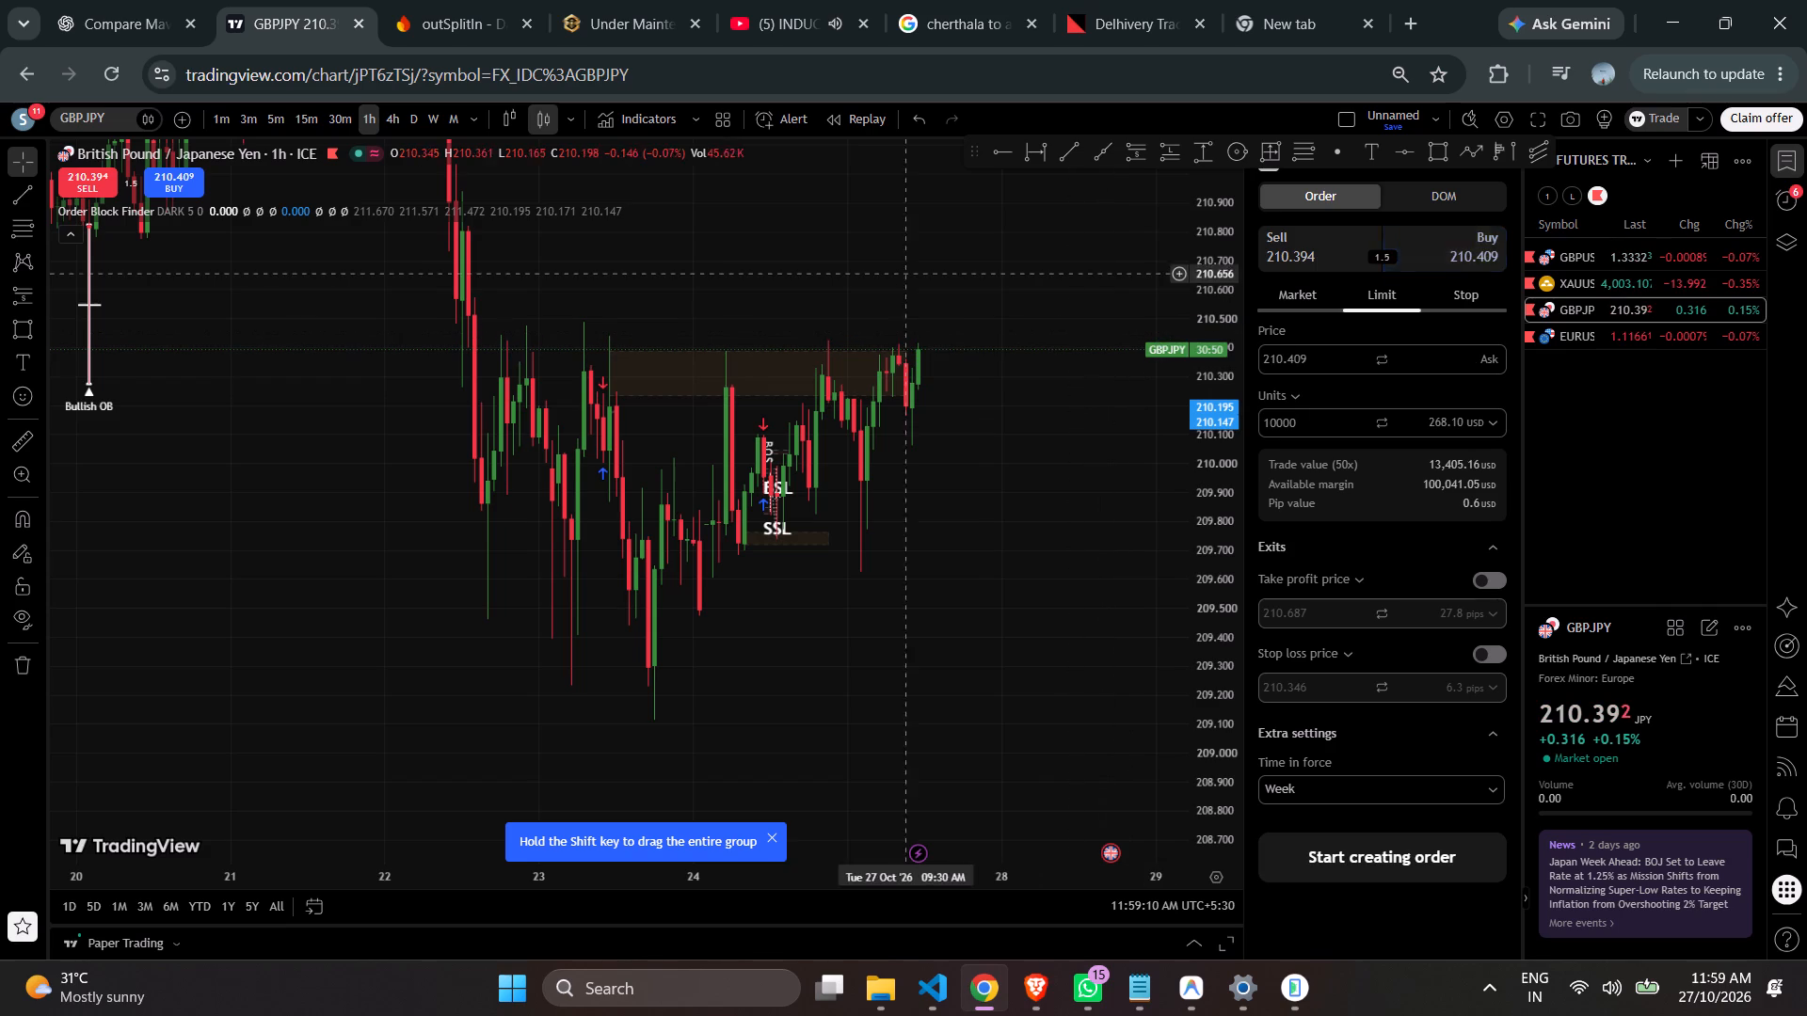
scroll(1018, 304, "up", 4)
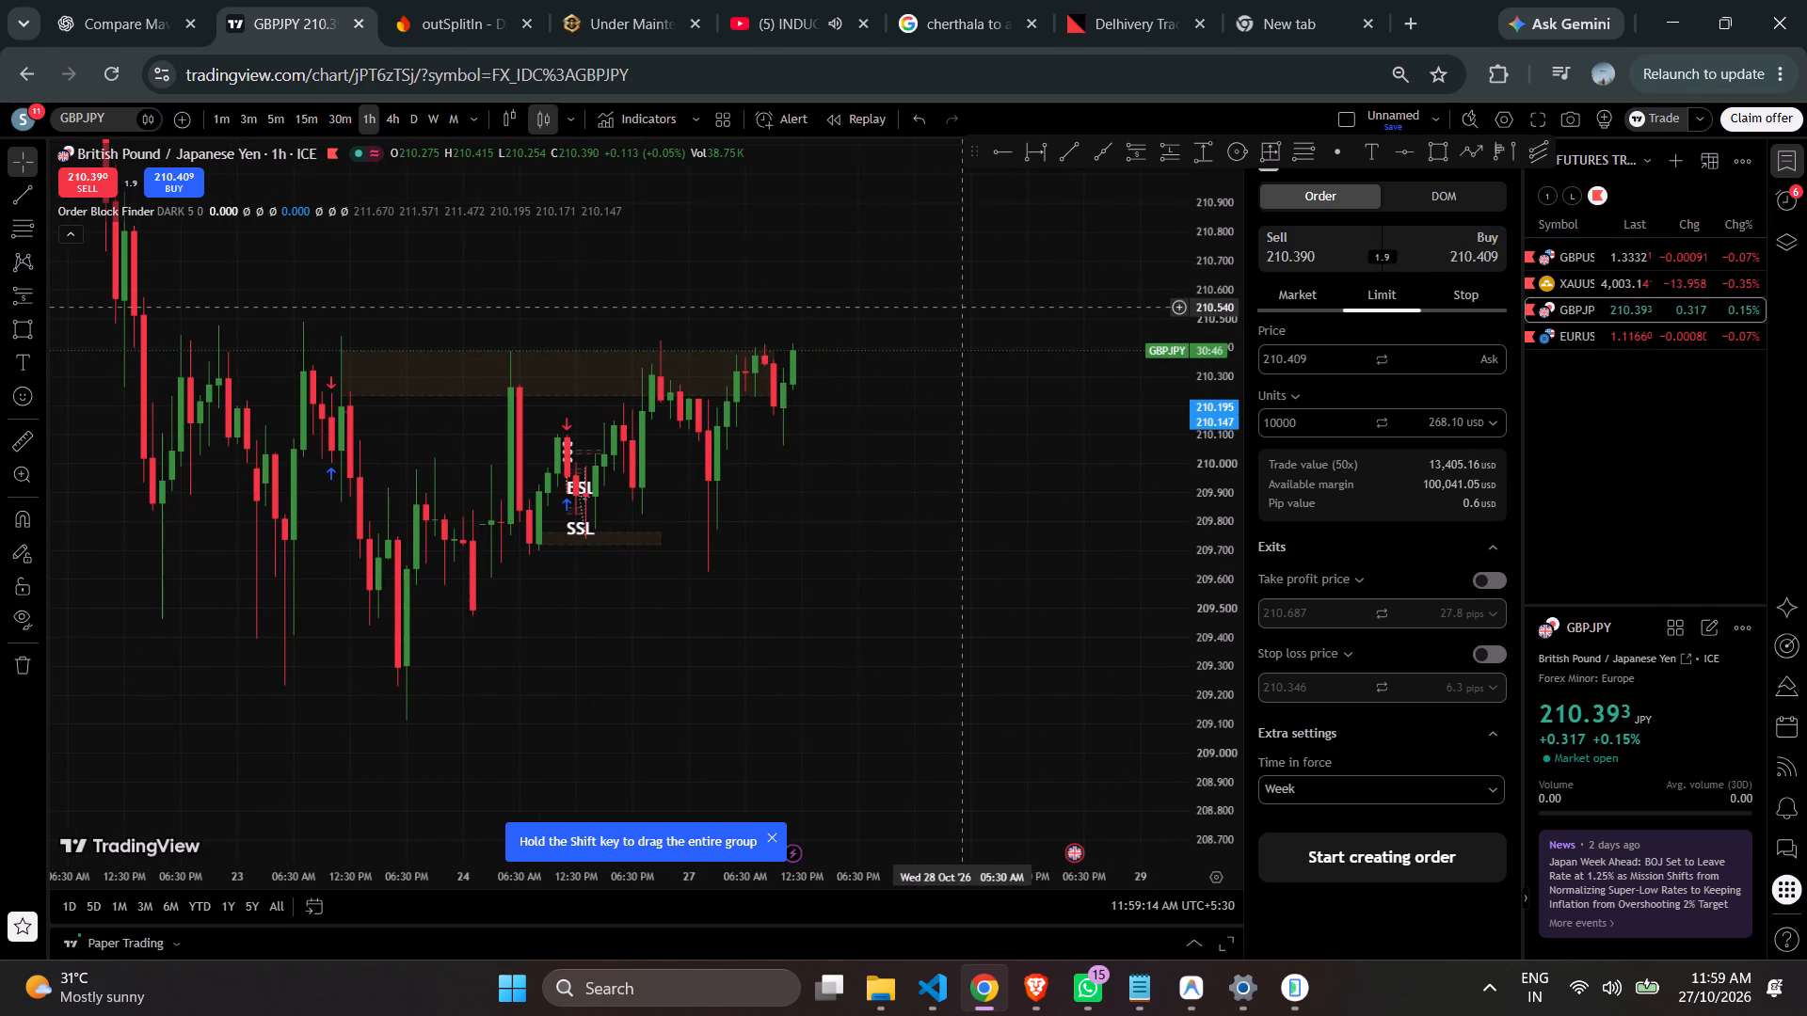
scroll(904, 328, "down", 4)
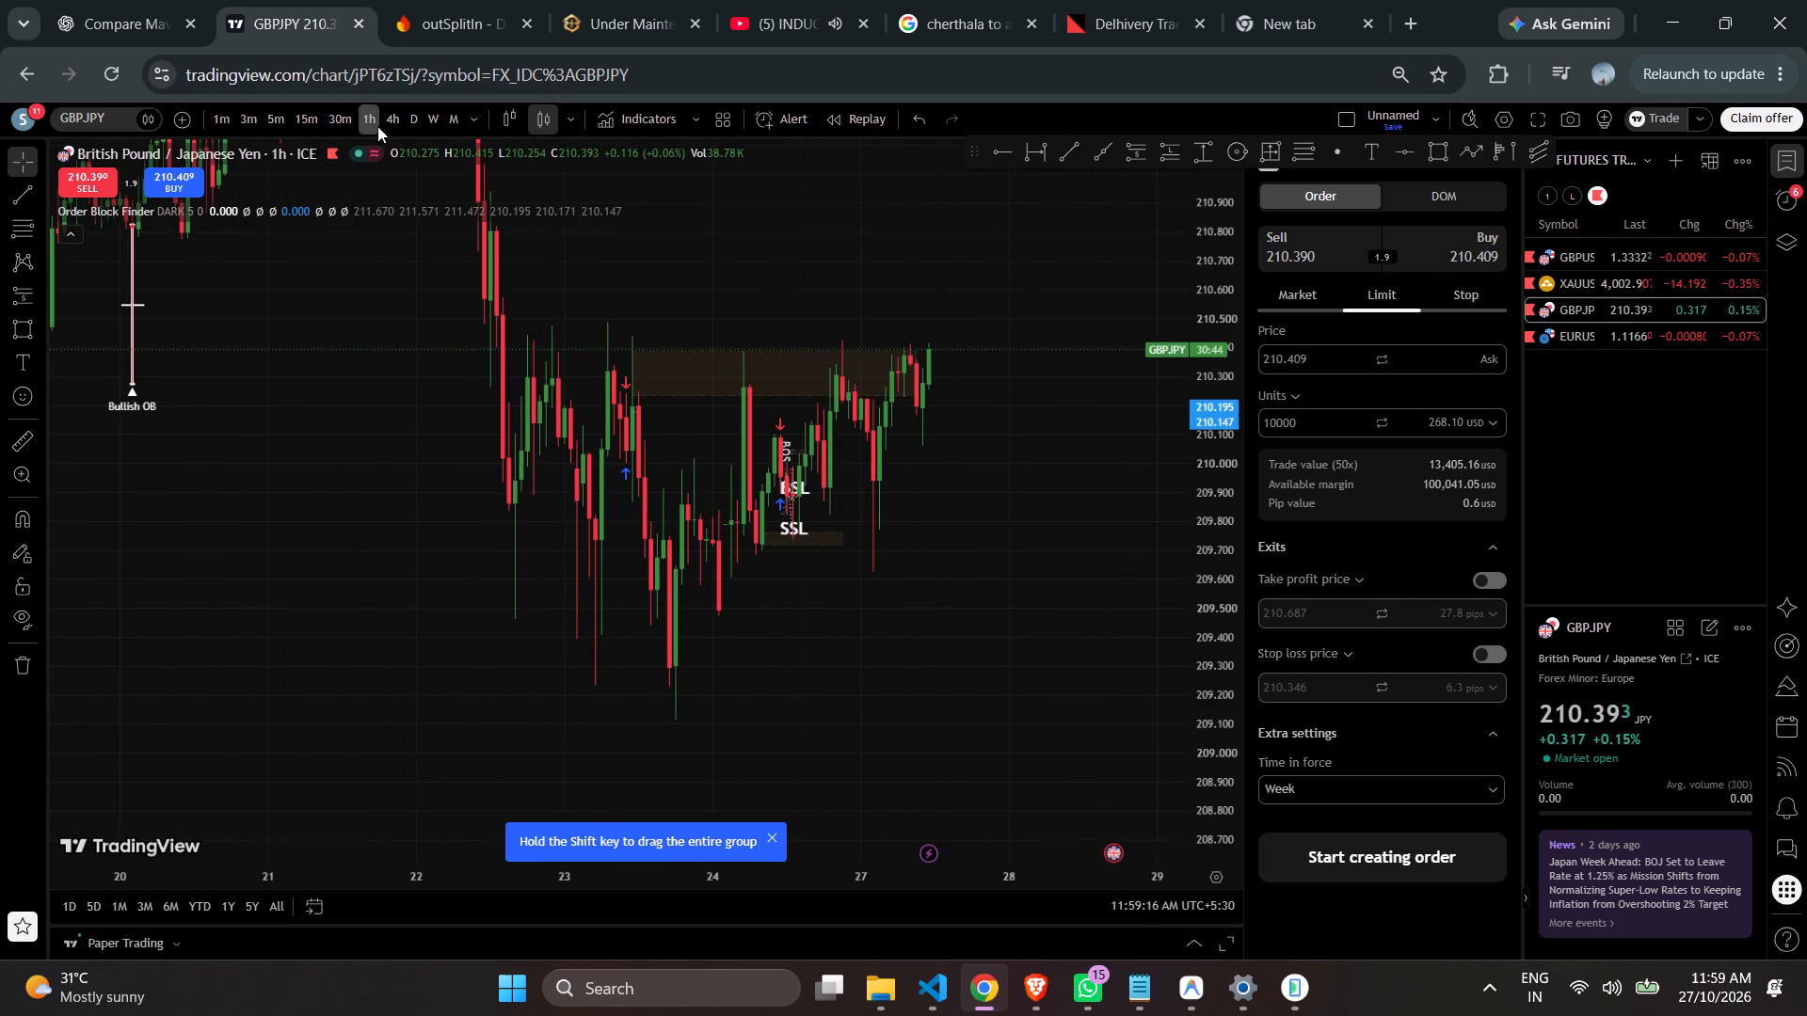
On the 4-hour timeframe, move the shaded zone rectangle beside the latest candles down to about 209.13–209.28, into the empty area ahead of price.
left_click(379, 126)
left_click(388, 119)
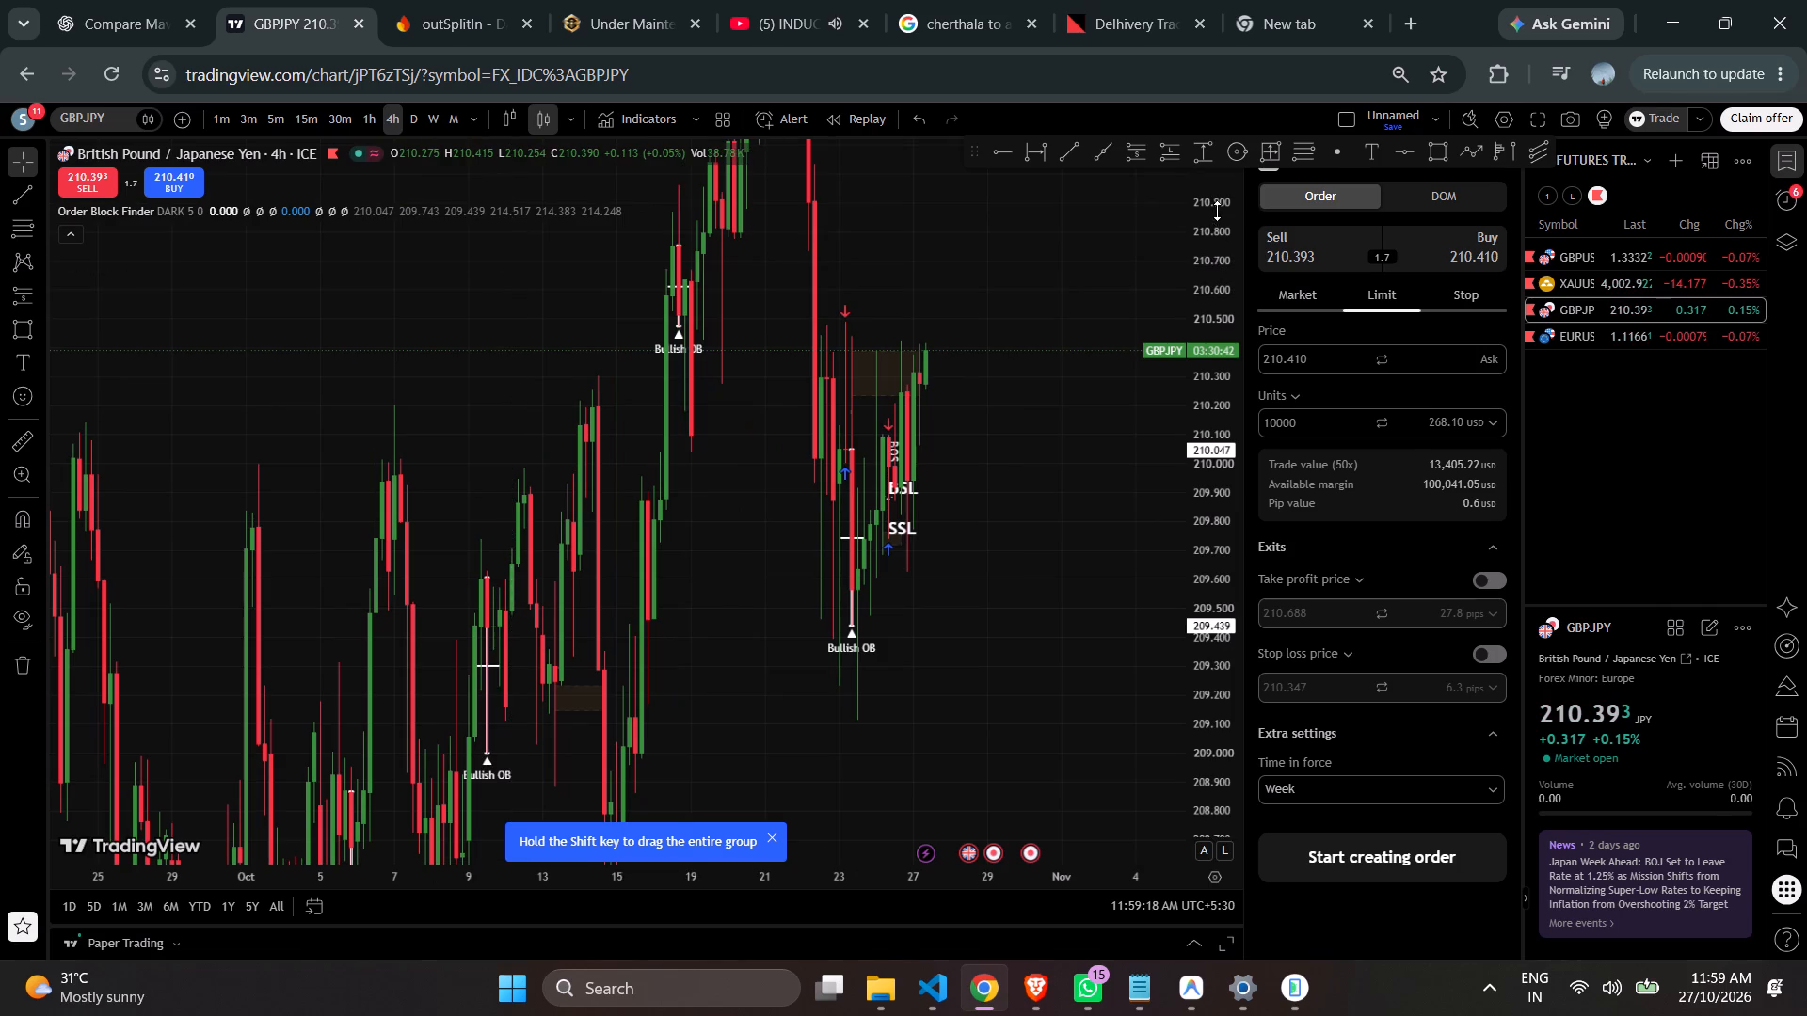
left_click_drag(1208, 217, 1199, 724)
left_click_drag(1047, 538, 929, 569)
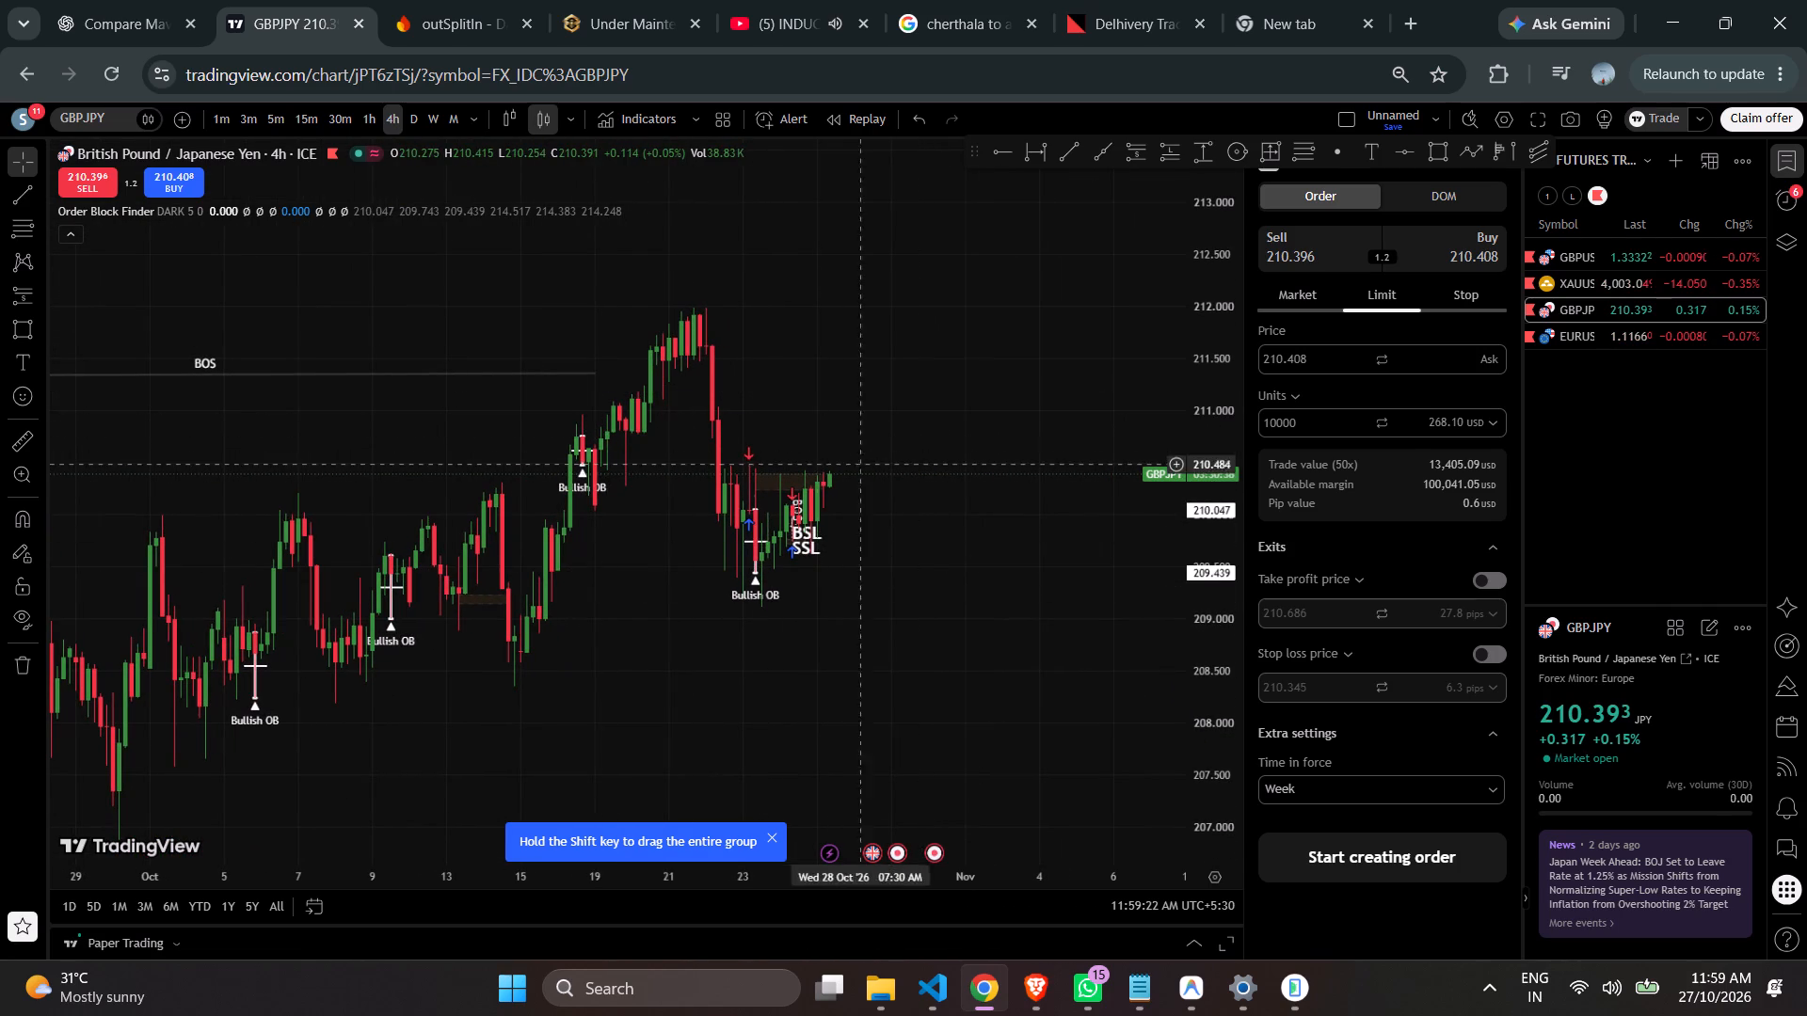
left_click(775, 488)
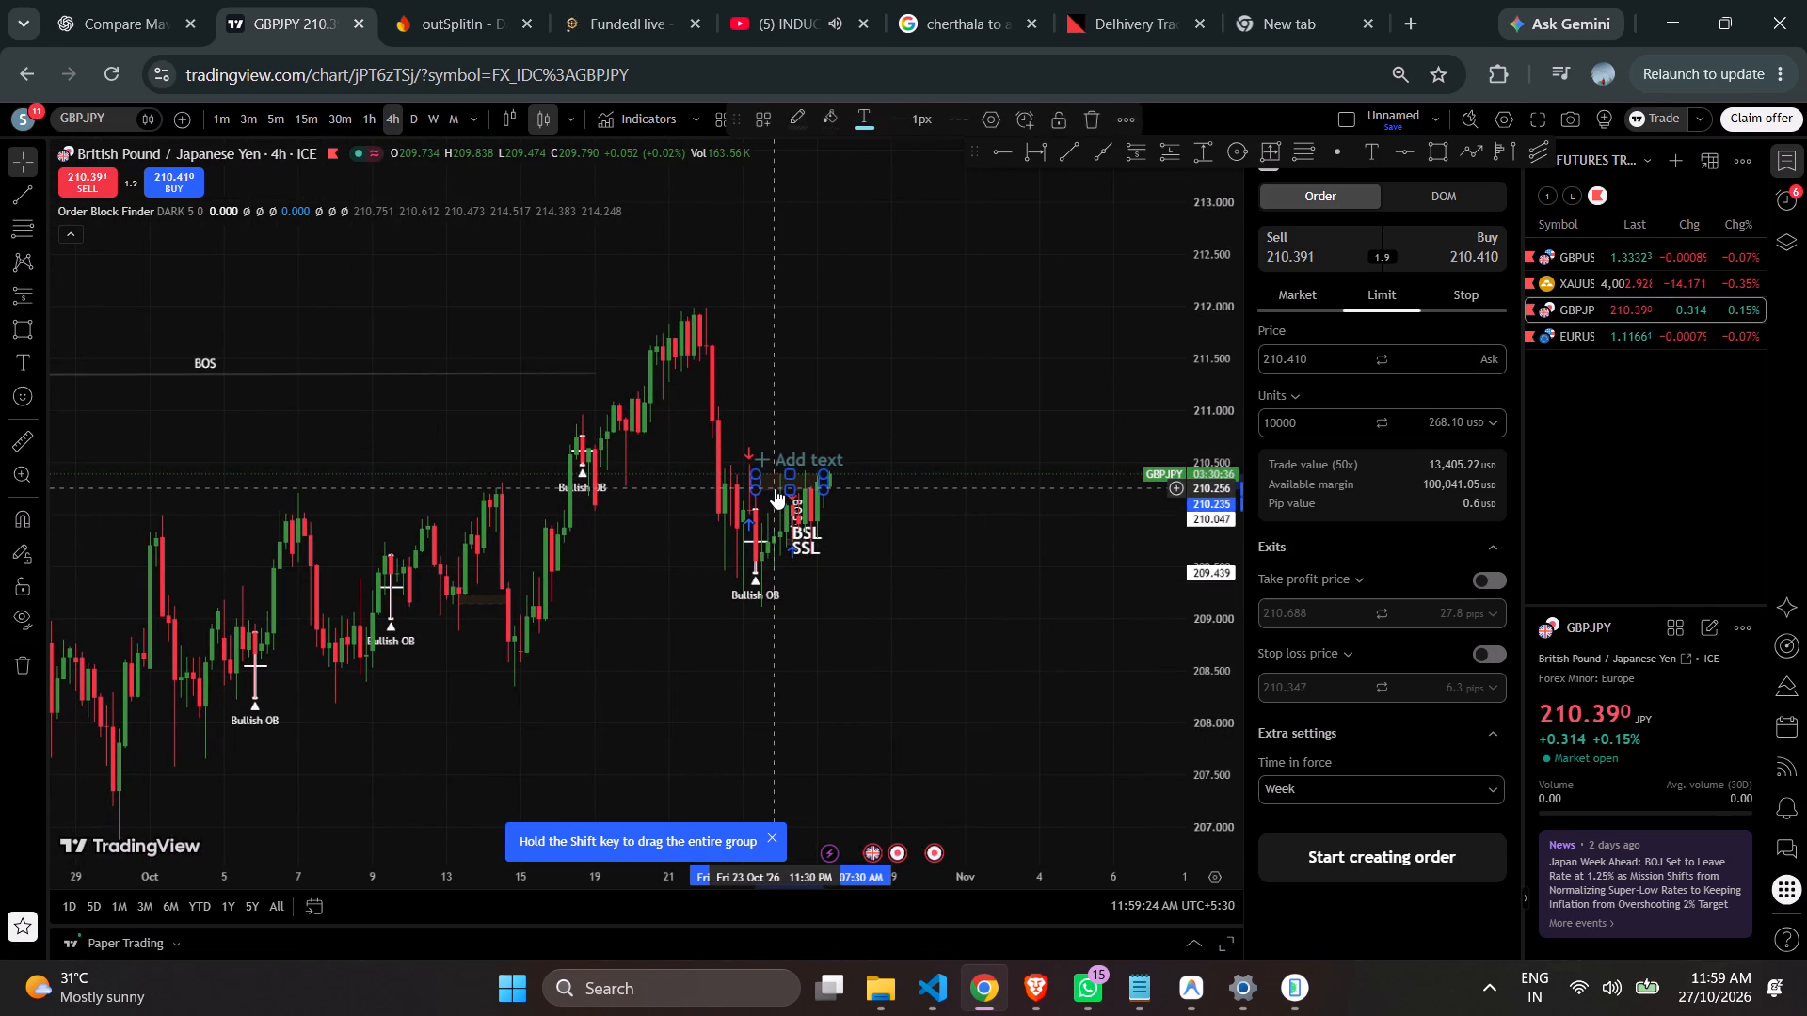
left_click_drag(775, 488, 893, 604)
Examine the 4-hour candles around the Bullish OB, the BSL and SSL marks and the moved zone.
scroll(739, 364, "up", 5)
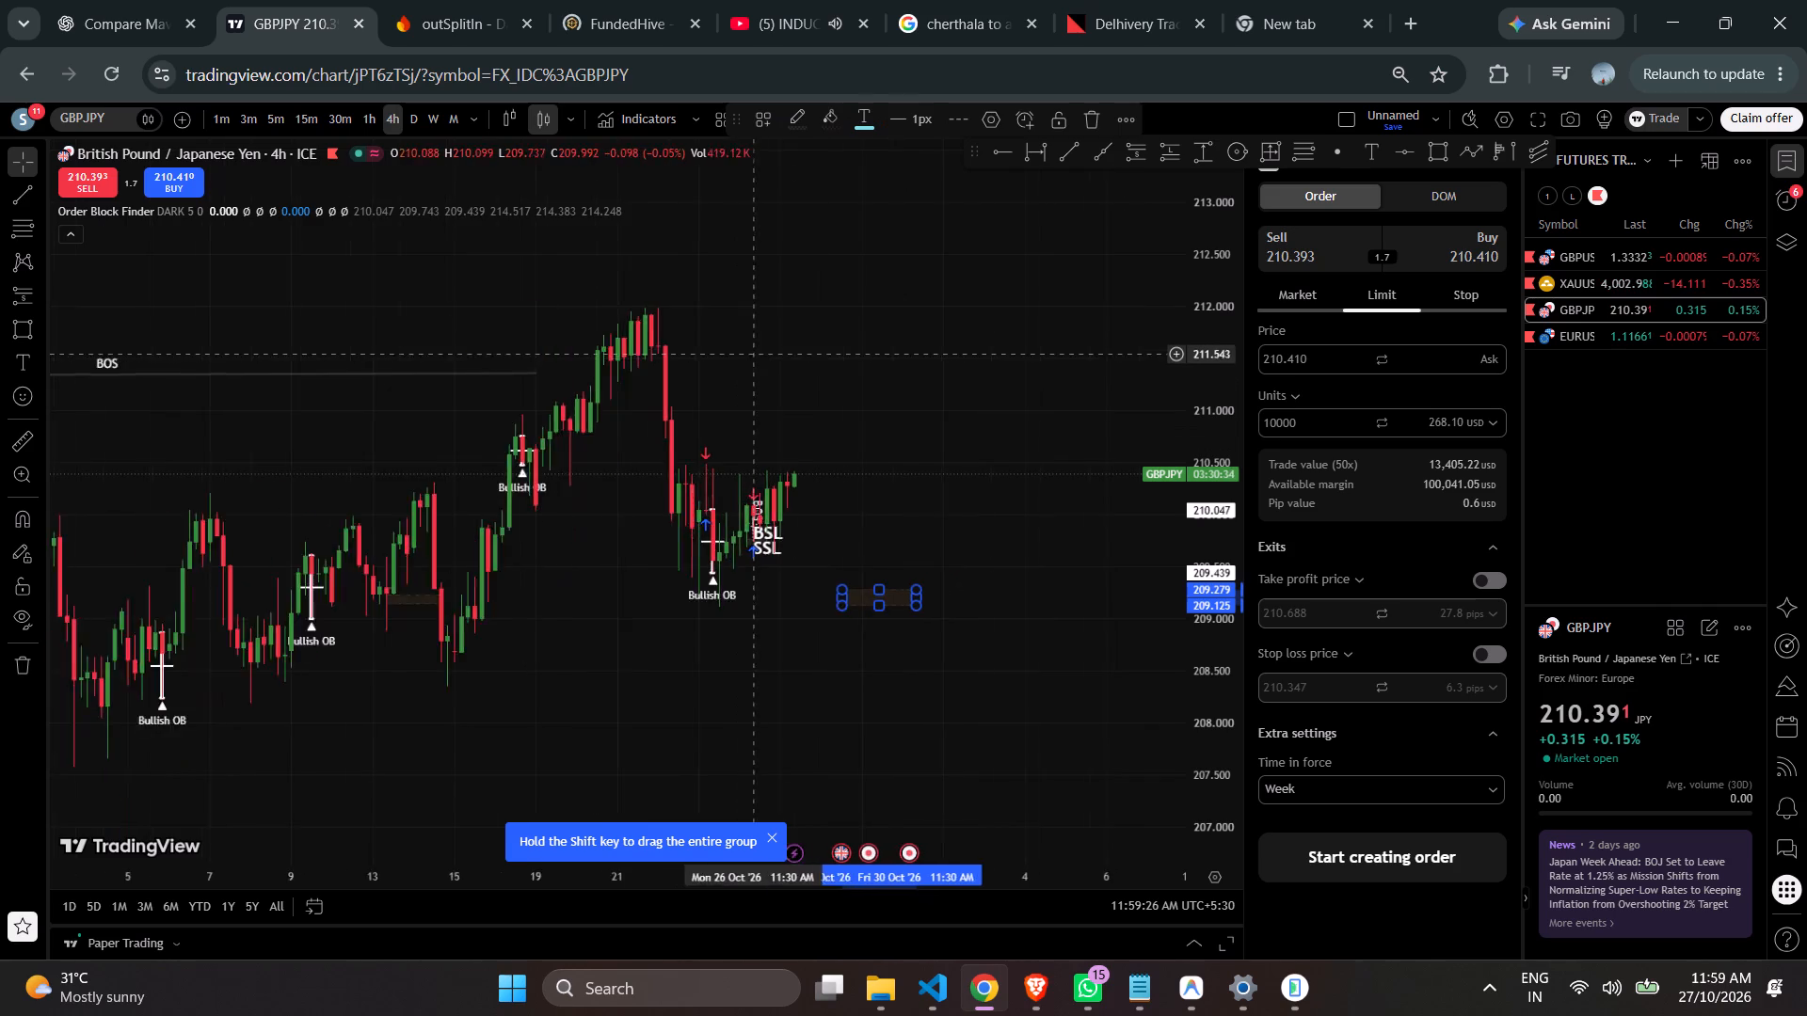
scroll(749, 354, "up", 5)
left_click_drag(710, 357, 927, 319)
scroll(753, 325, "up", 1)
scroll(753, 325, "down", 1)
scroll(753, 325, "up", 1)
scroll(753, 325, "down", 1)
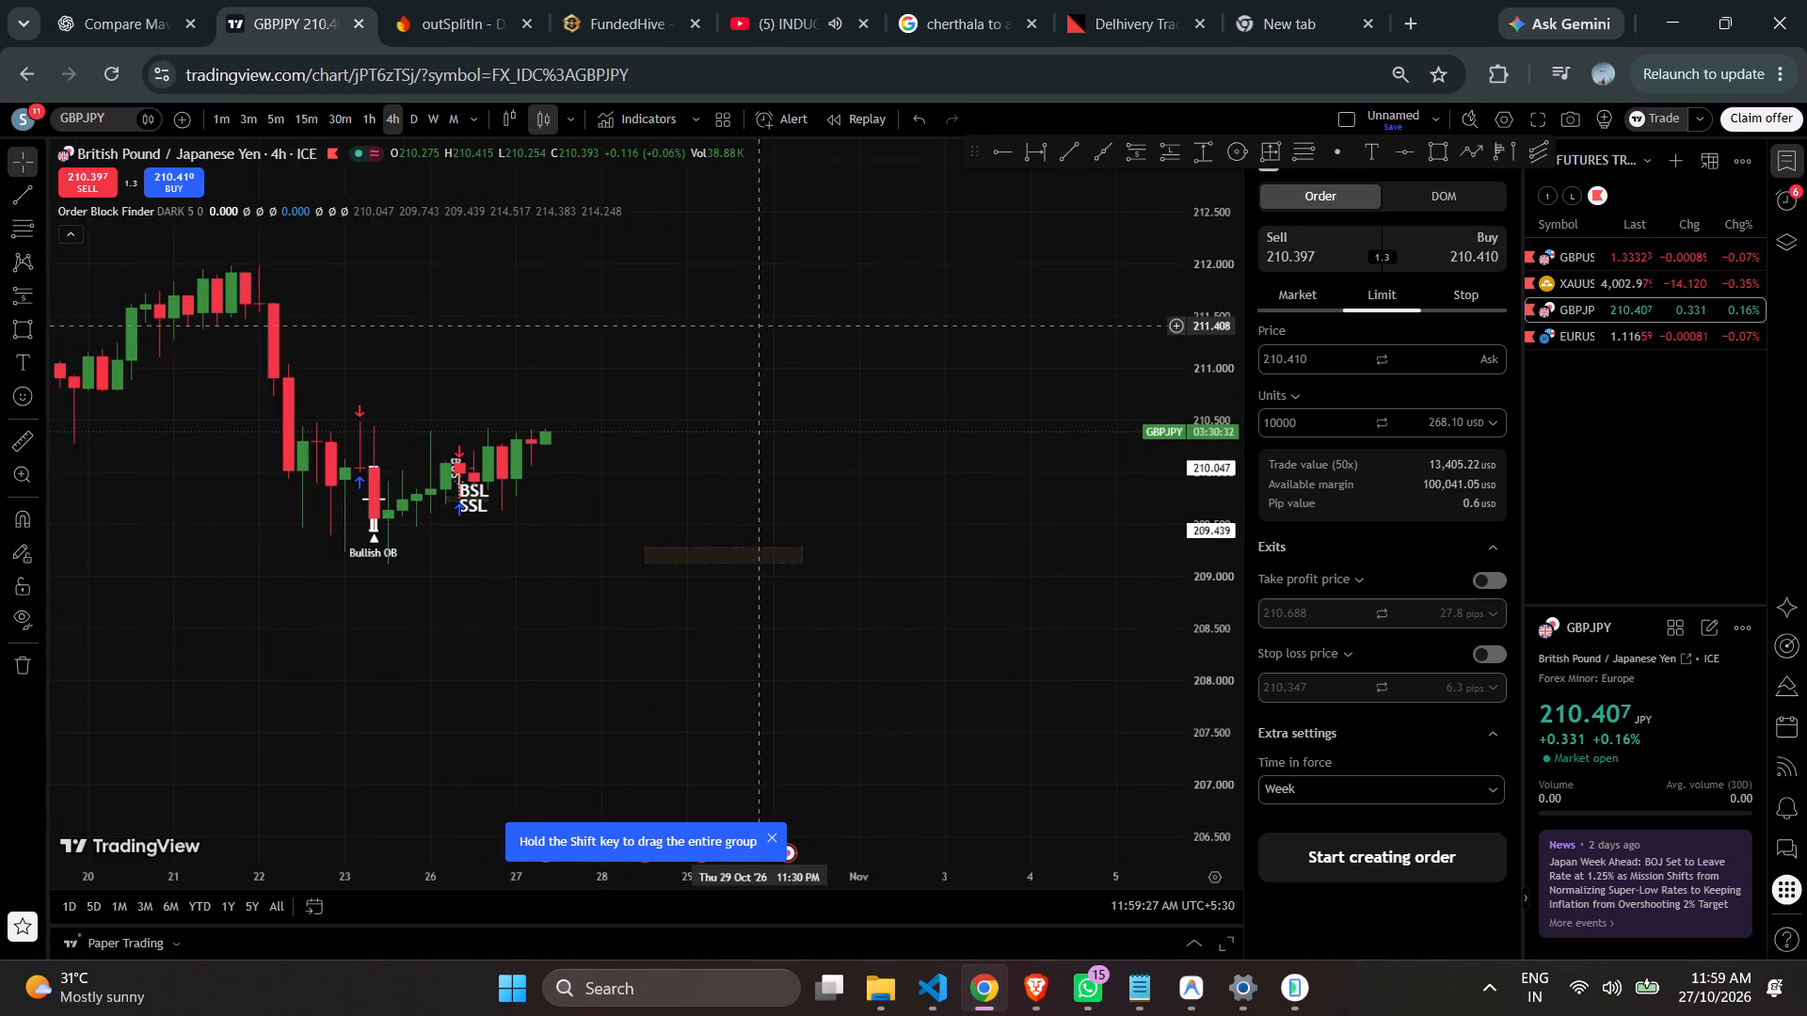
left_click_drag(1199, 540, 1191, 88)
scroll(882, 282, "up", 4)
left_click_drag(838, 292, 983, 324)
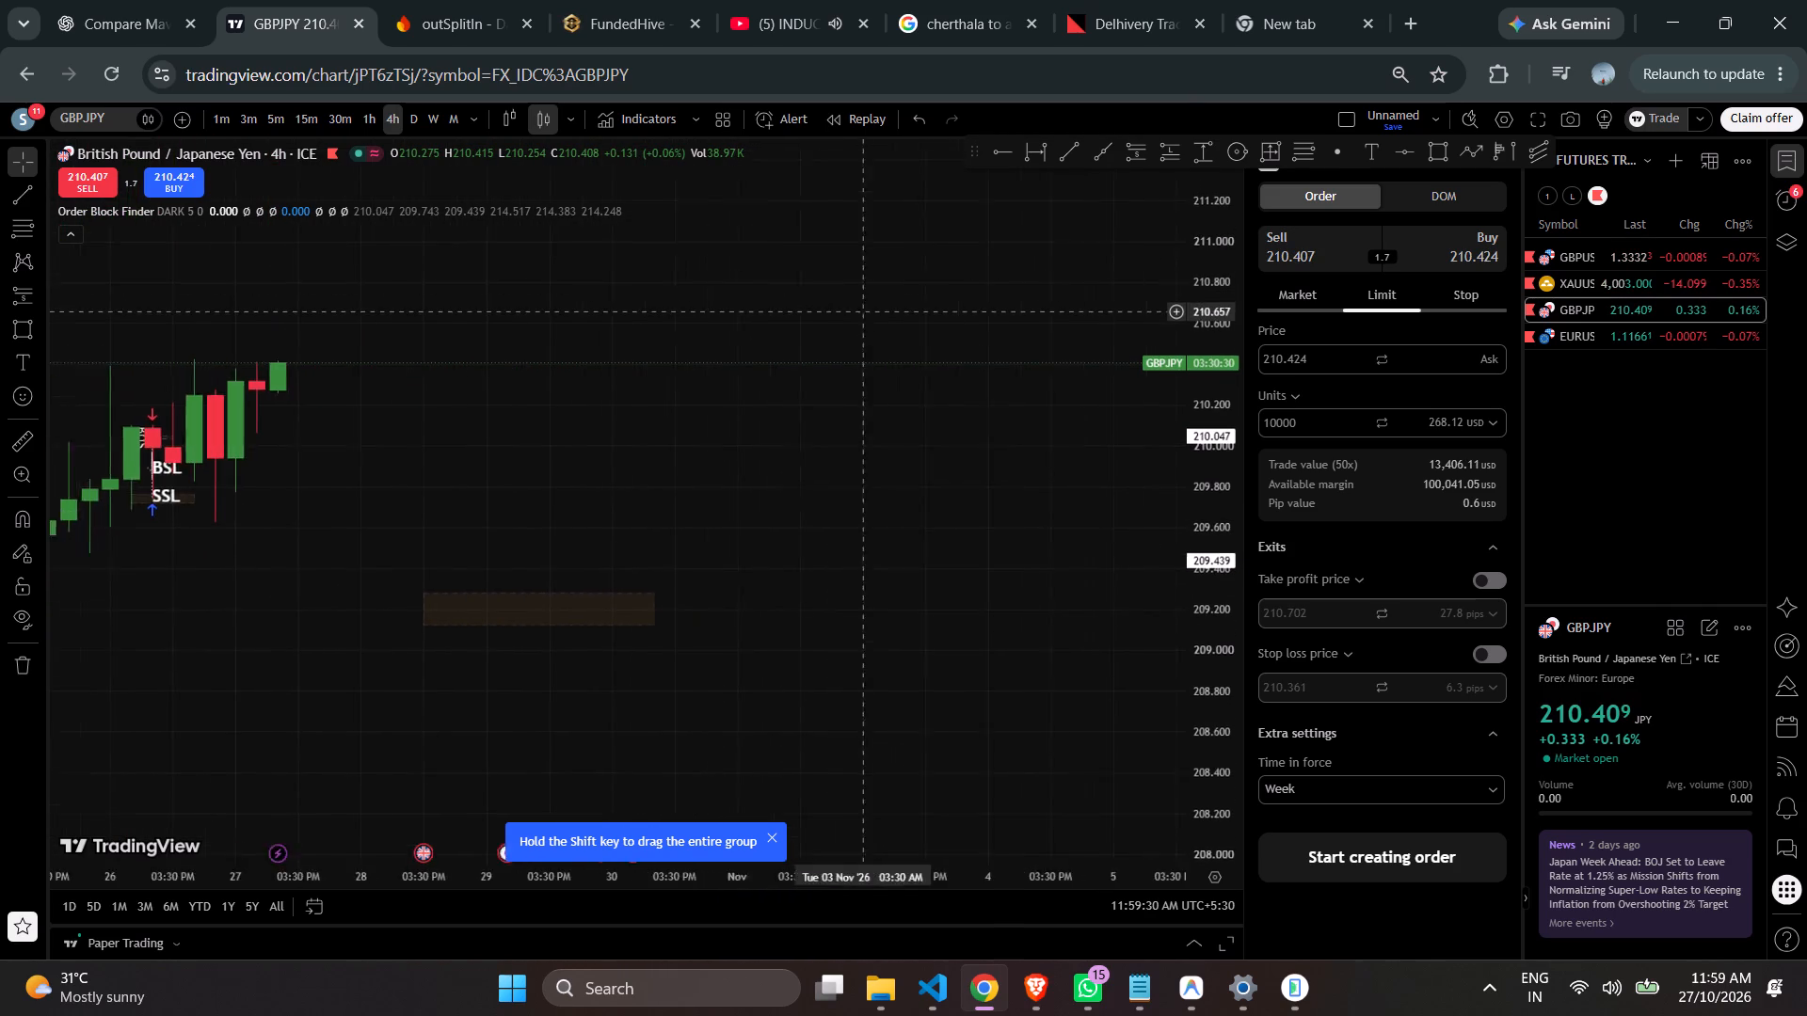
left_click_drag(983, 324, 1145, 318)
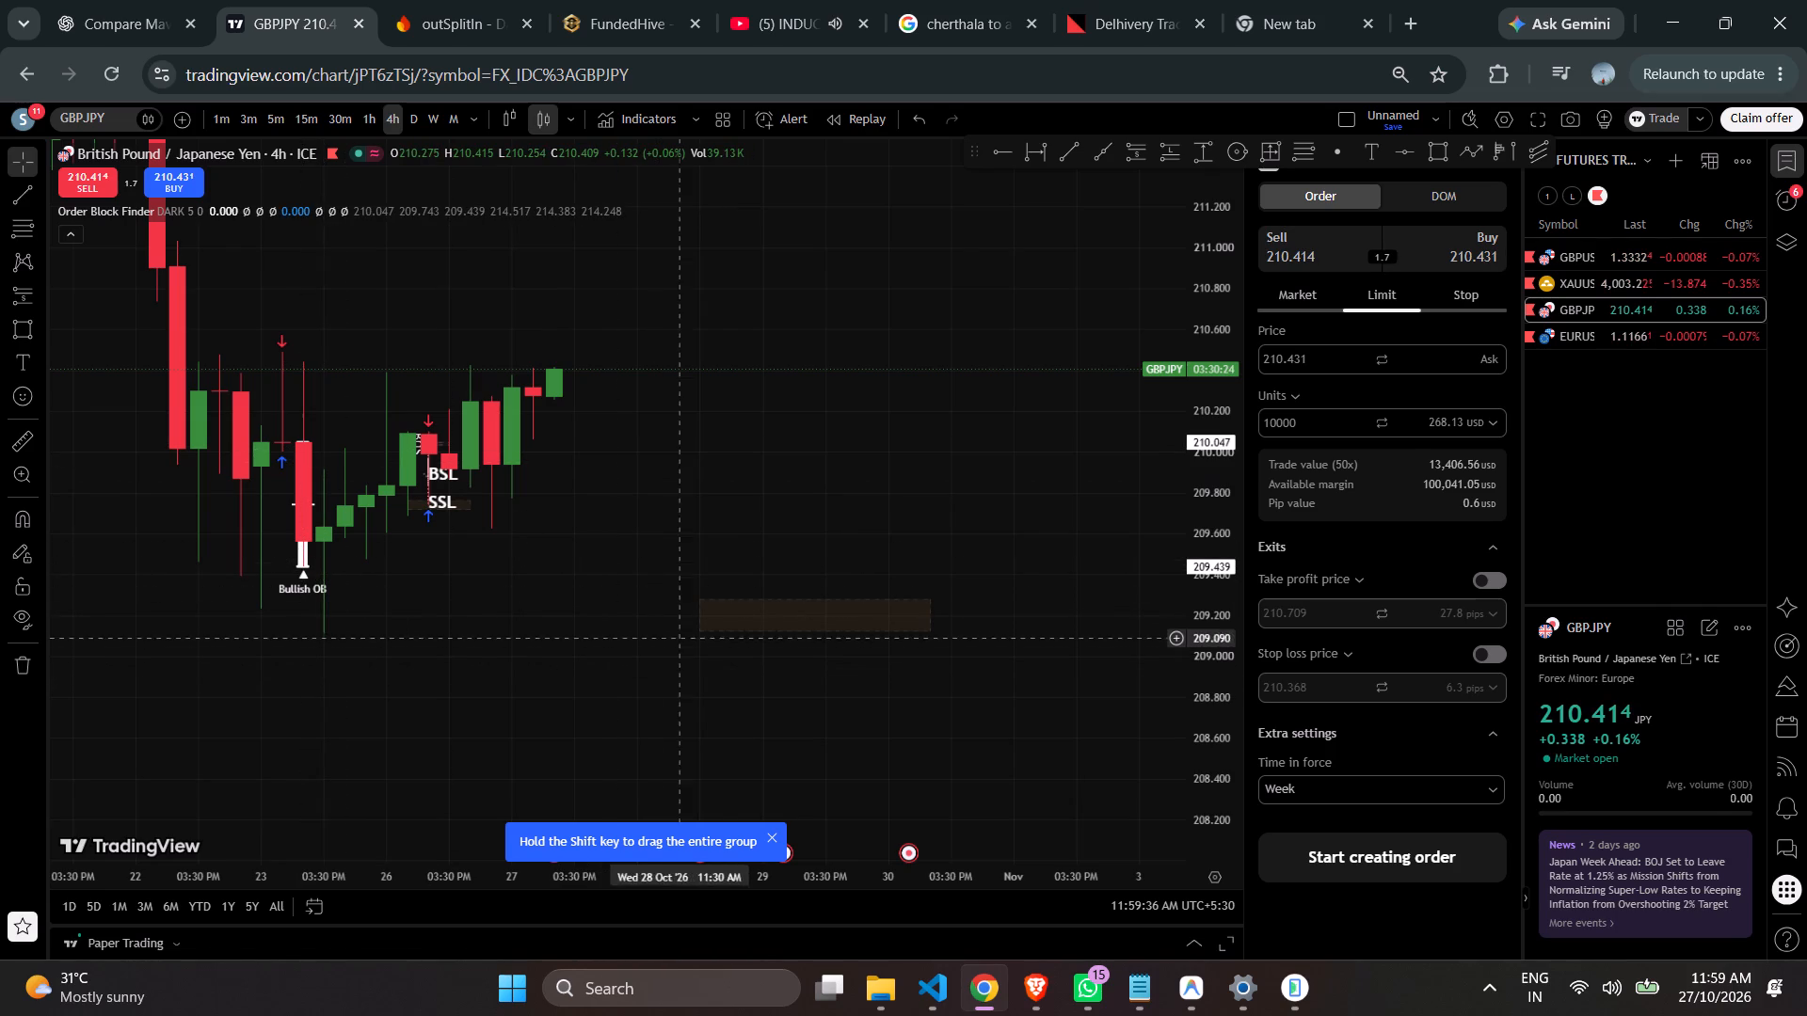
left_click(723, 634)
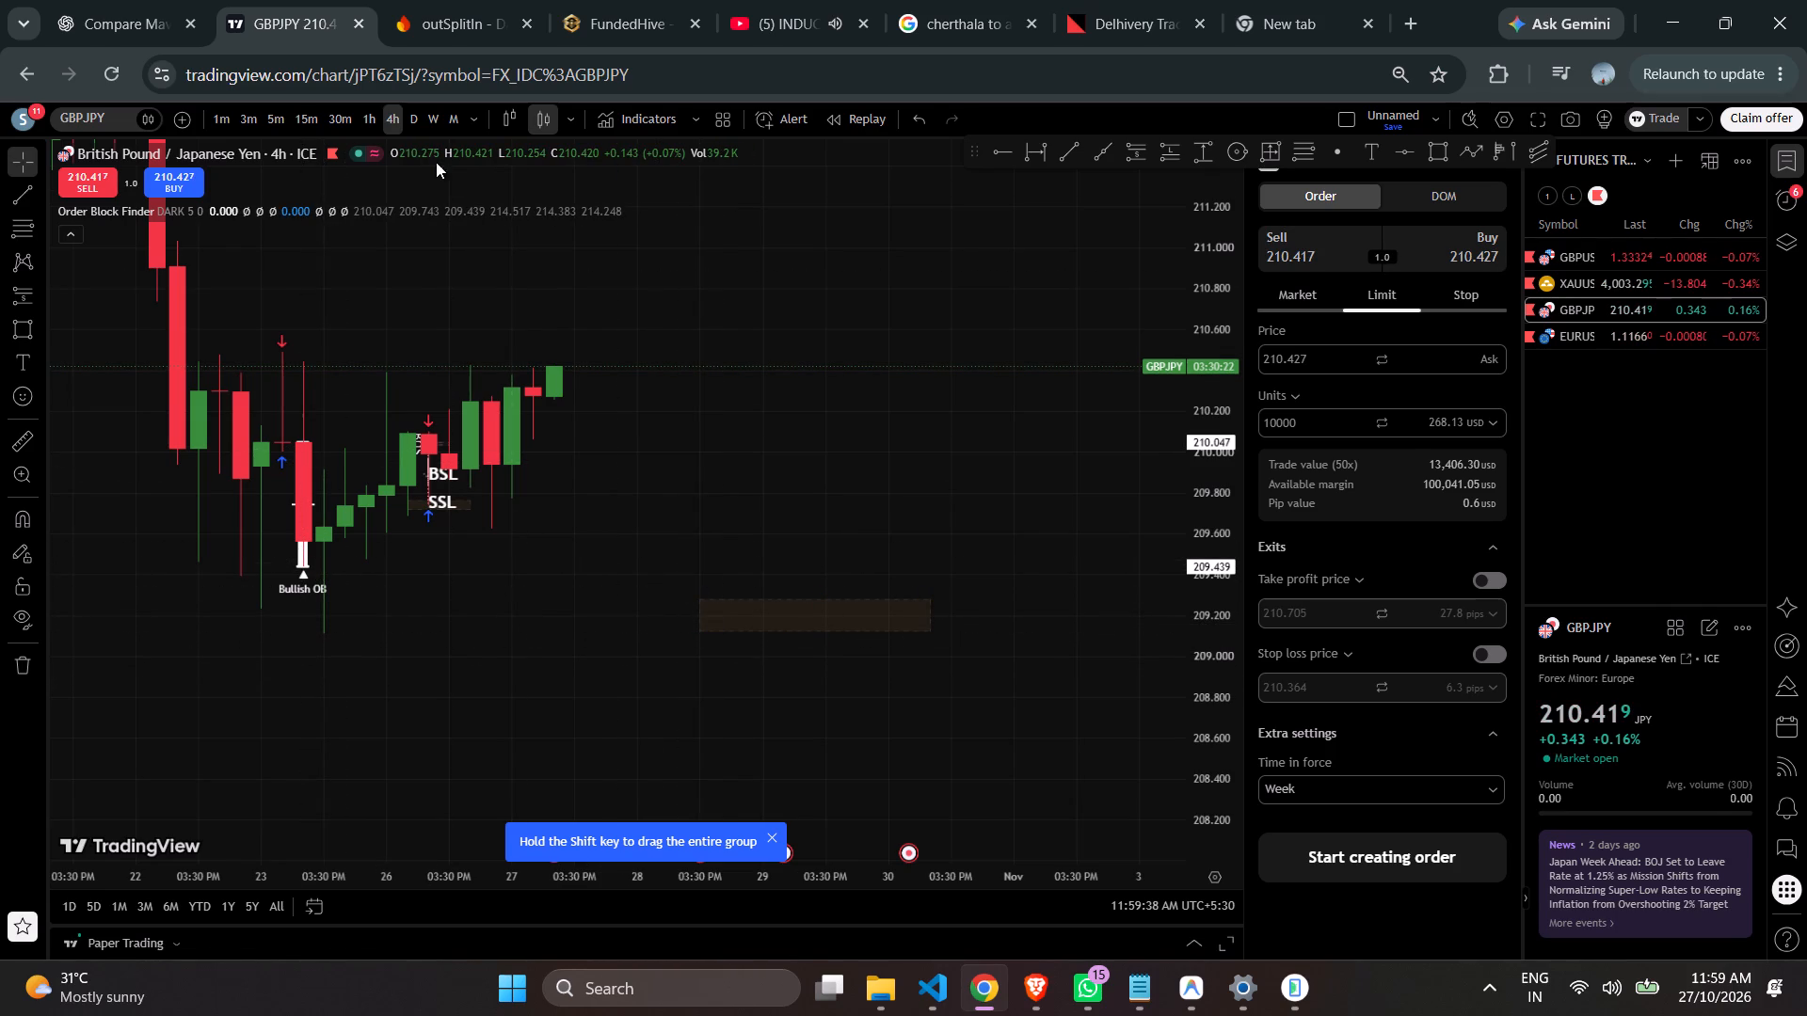
On the 1-hour timeframe, enlarge the zone rectangle at the SSL label to start at 26 Oct 06:30 AM and span about 209.69 to 209.87.
left_click(363, 122)
scroll(531, 314, "up", 1)
scroll(531, 314, "down", 1)
scroll(532, 319, "up", 1)
scroll(532, 319, "down", 1)
scroll(532, 319, "up", 1)
scroll(533, 320, "down", 1)
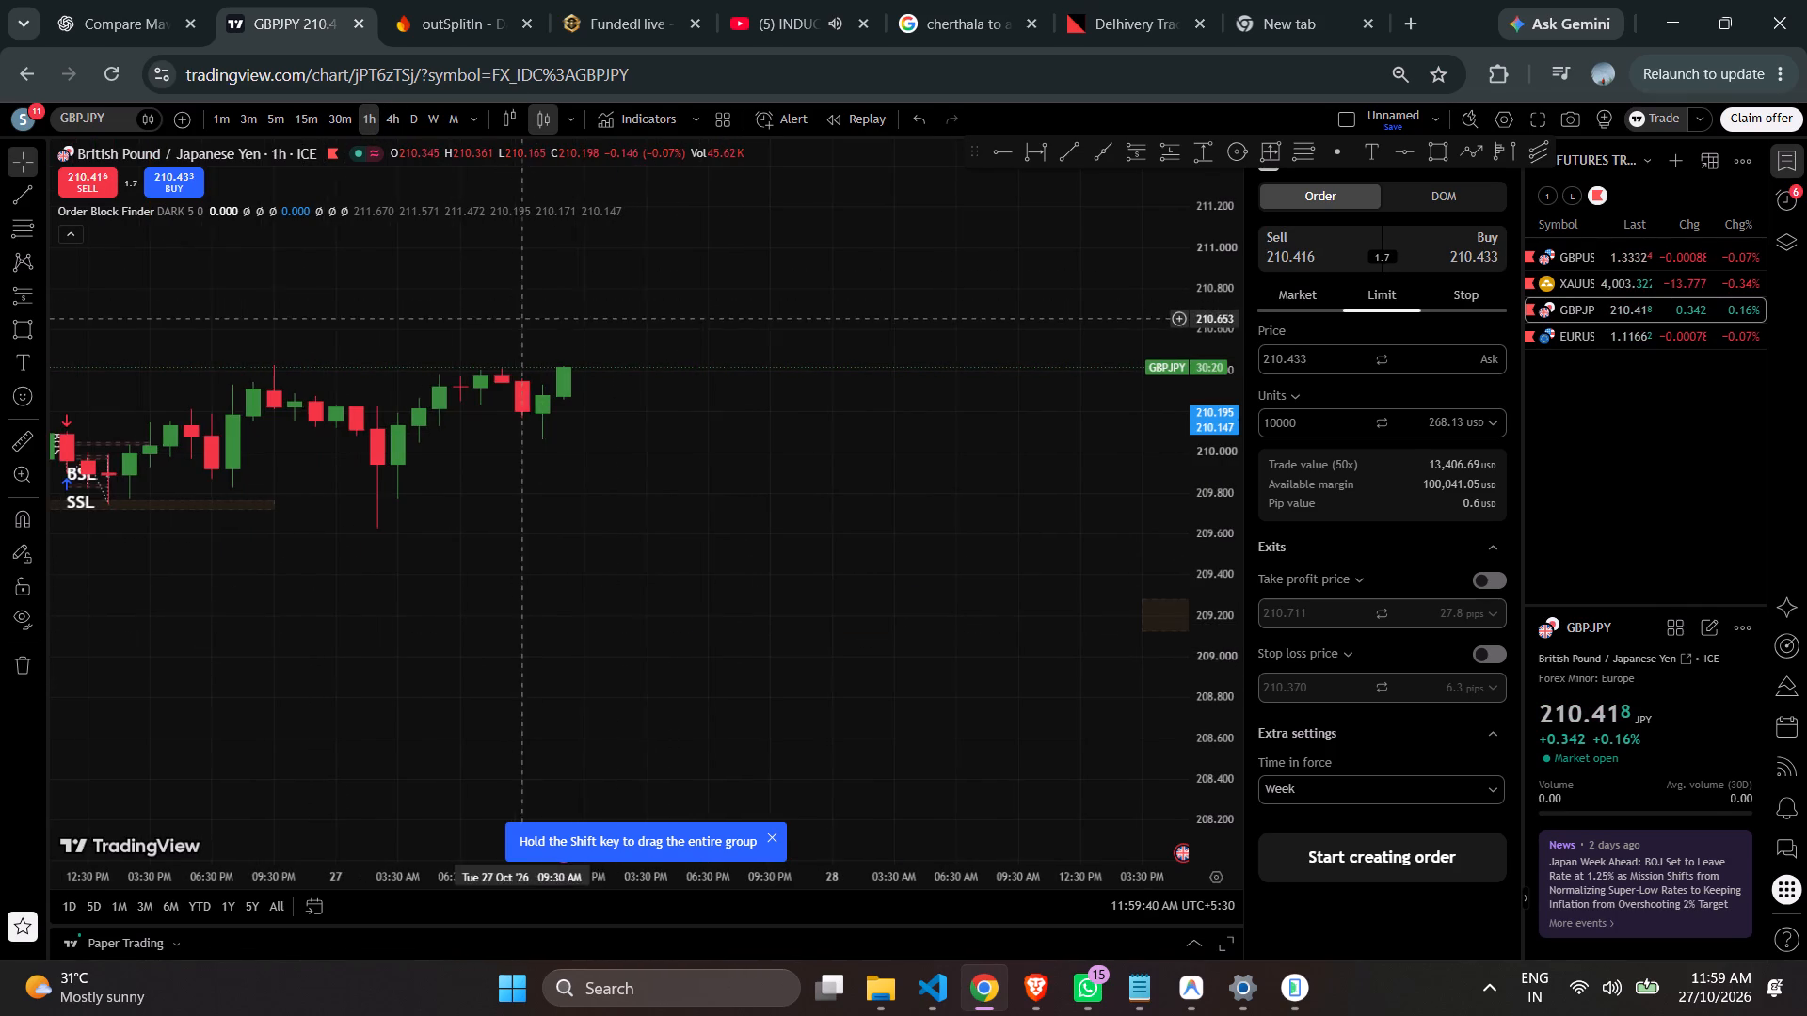
scroll(562, 361, "down", 2)
left_click_drag(442, 567, 649, 560)
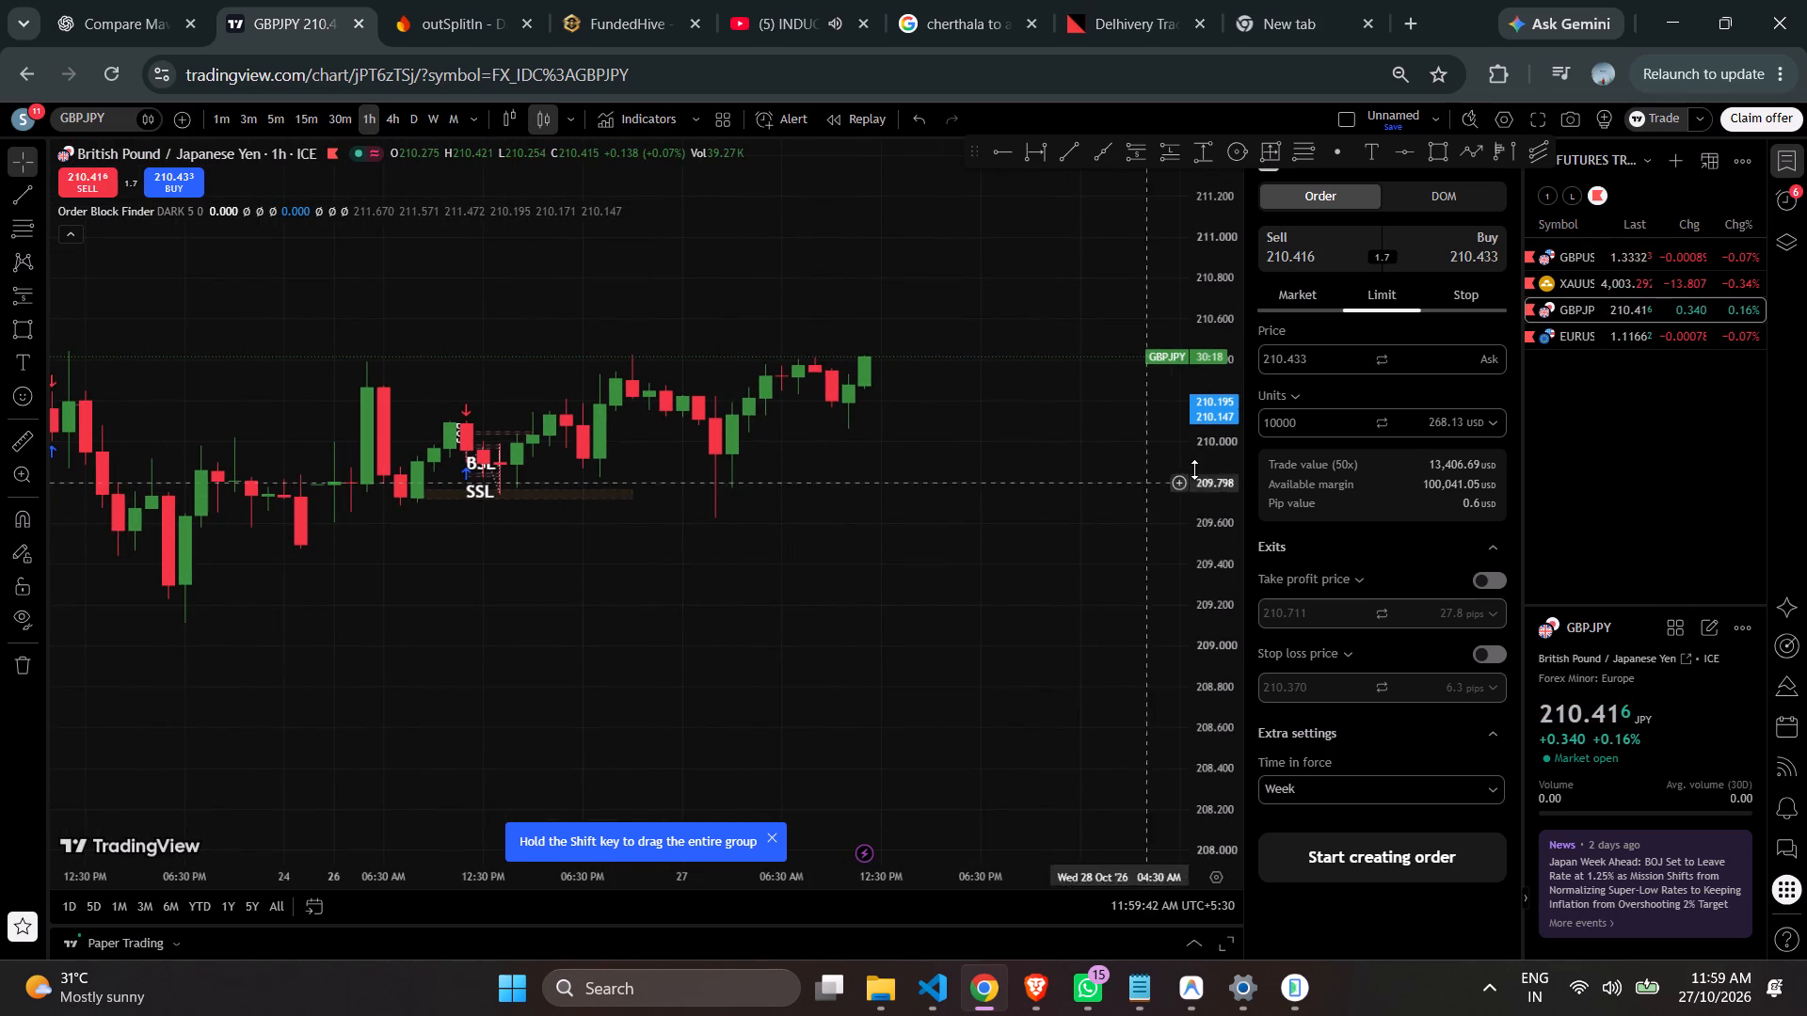
left_click_drag(1198, 546, 1239, 151)
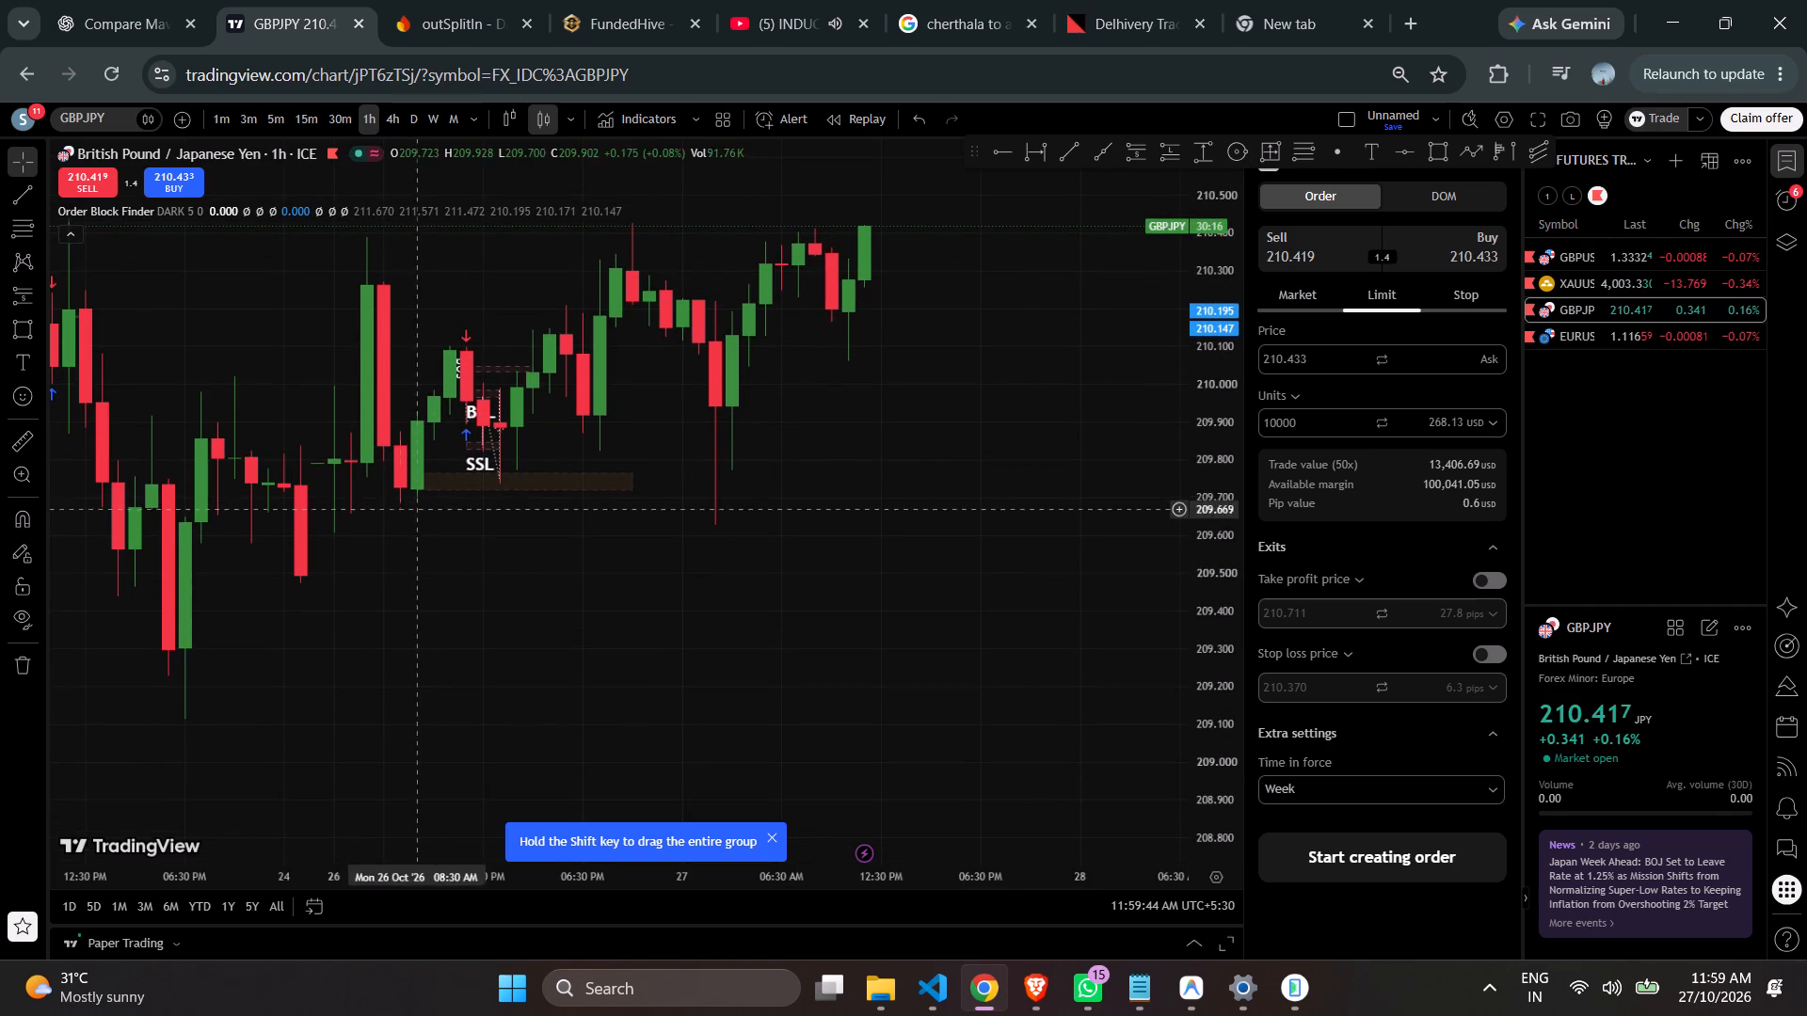
left_click_drag(415, 475, 403, 455)
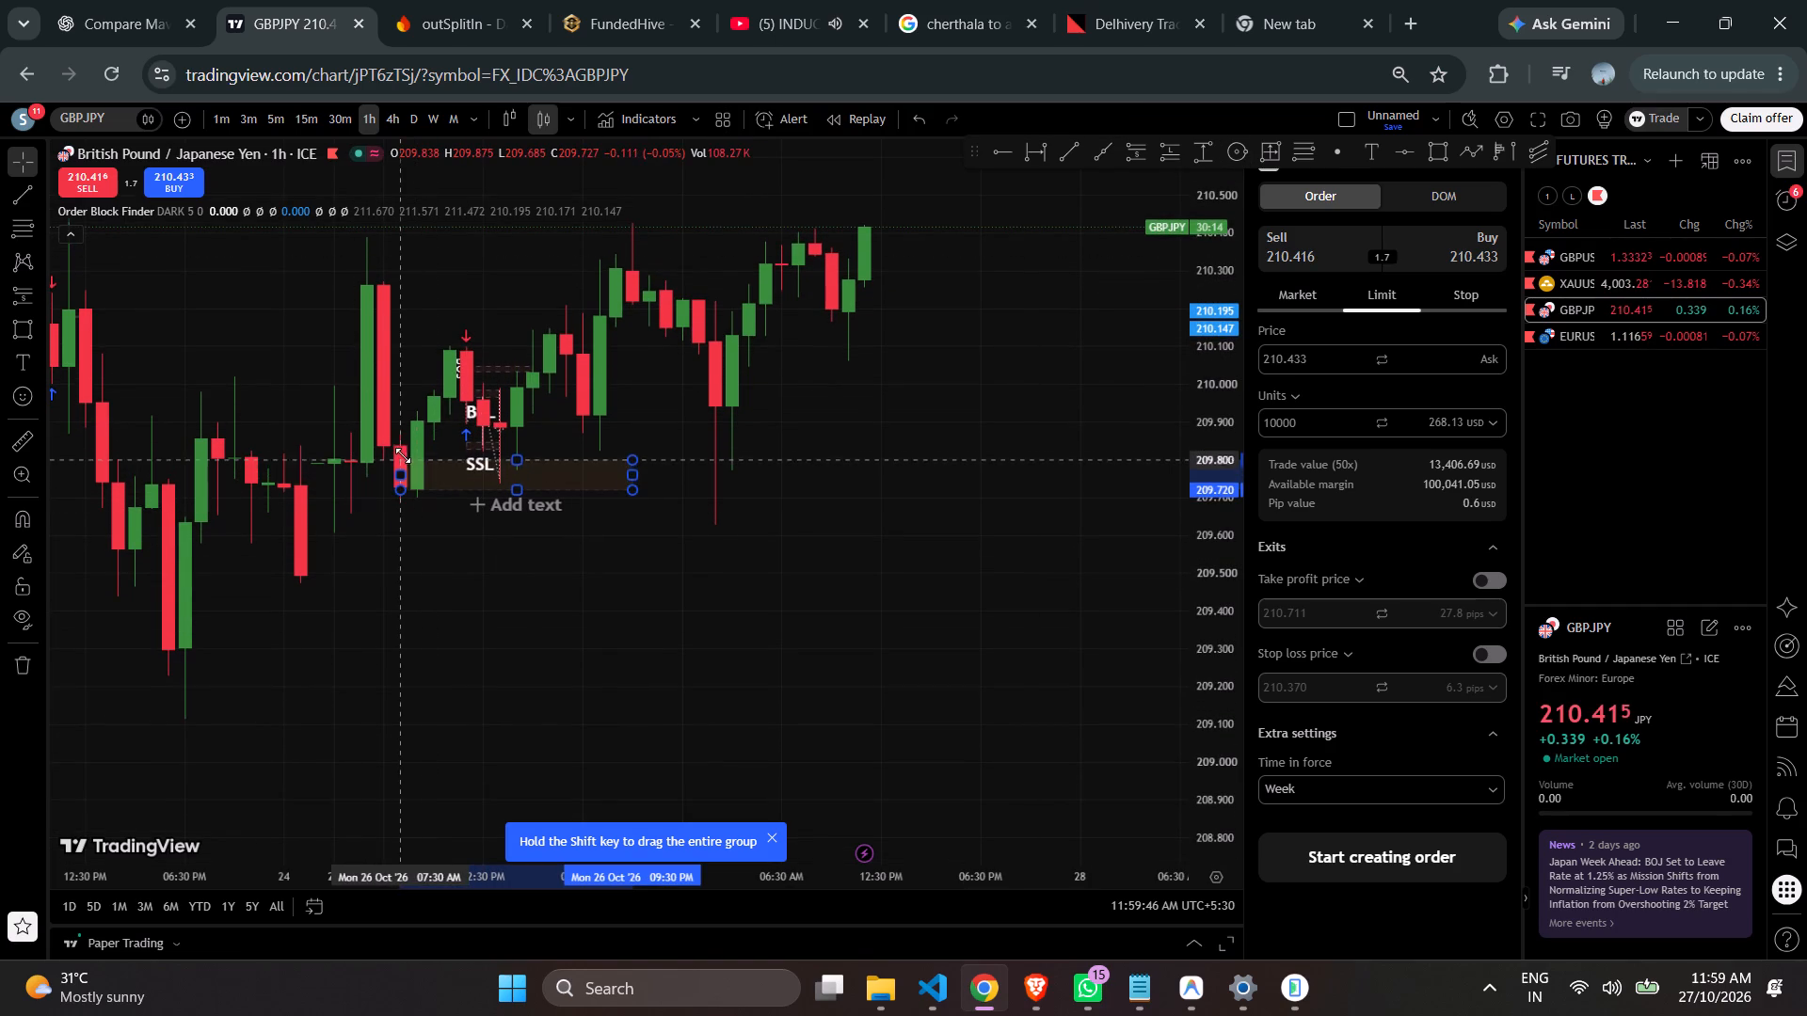
left_click_drag(403, 455, 399, 433)
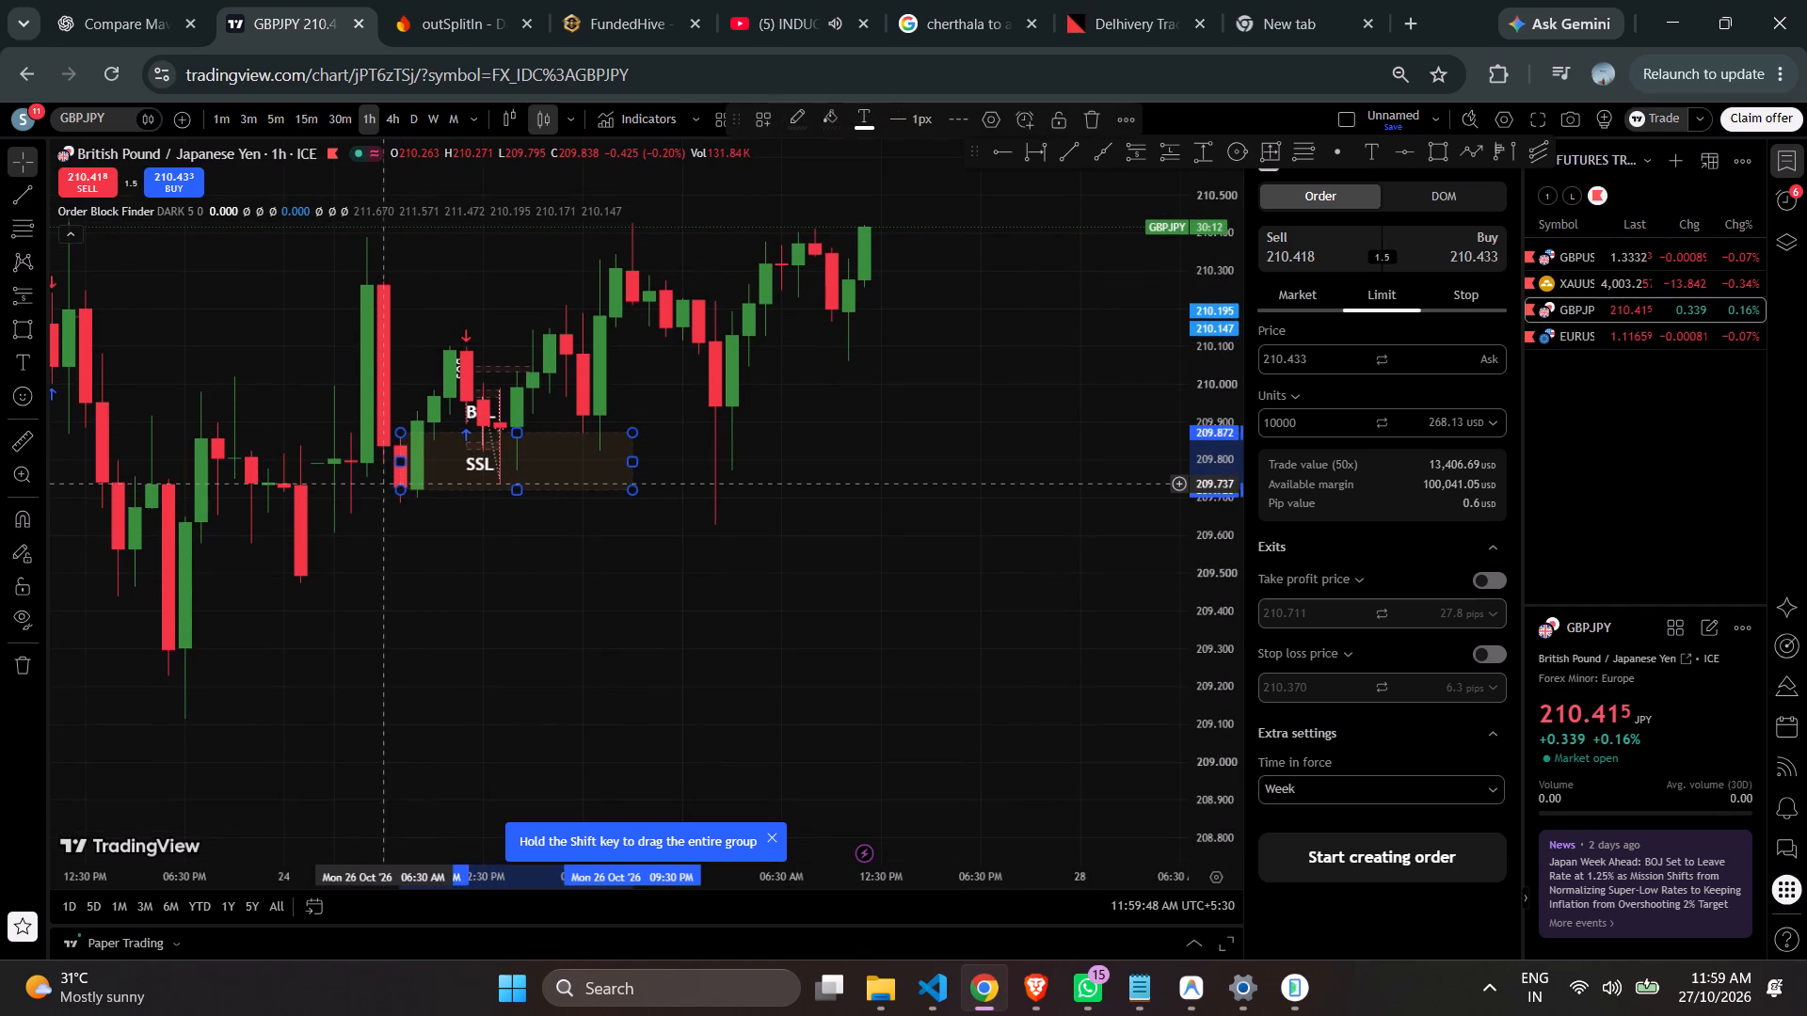
left_click_drag(397, 484, 385, 492)
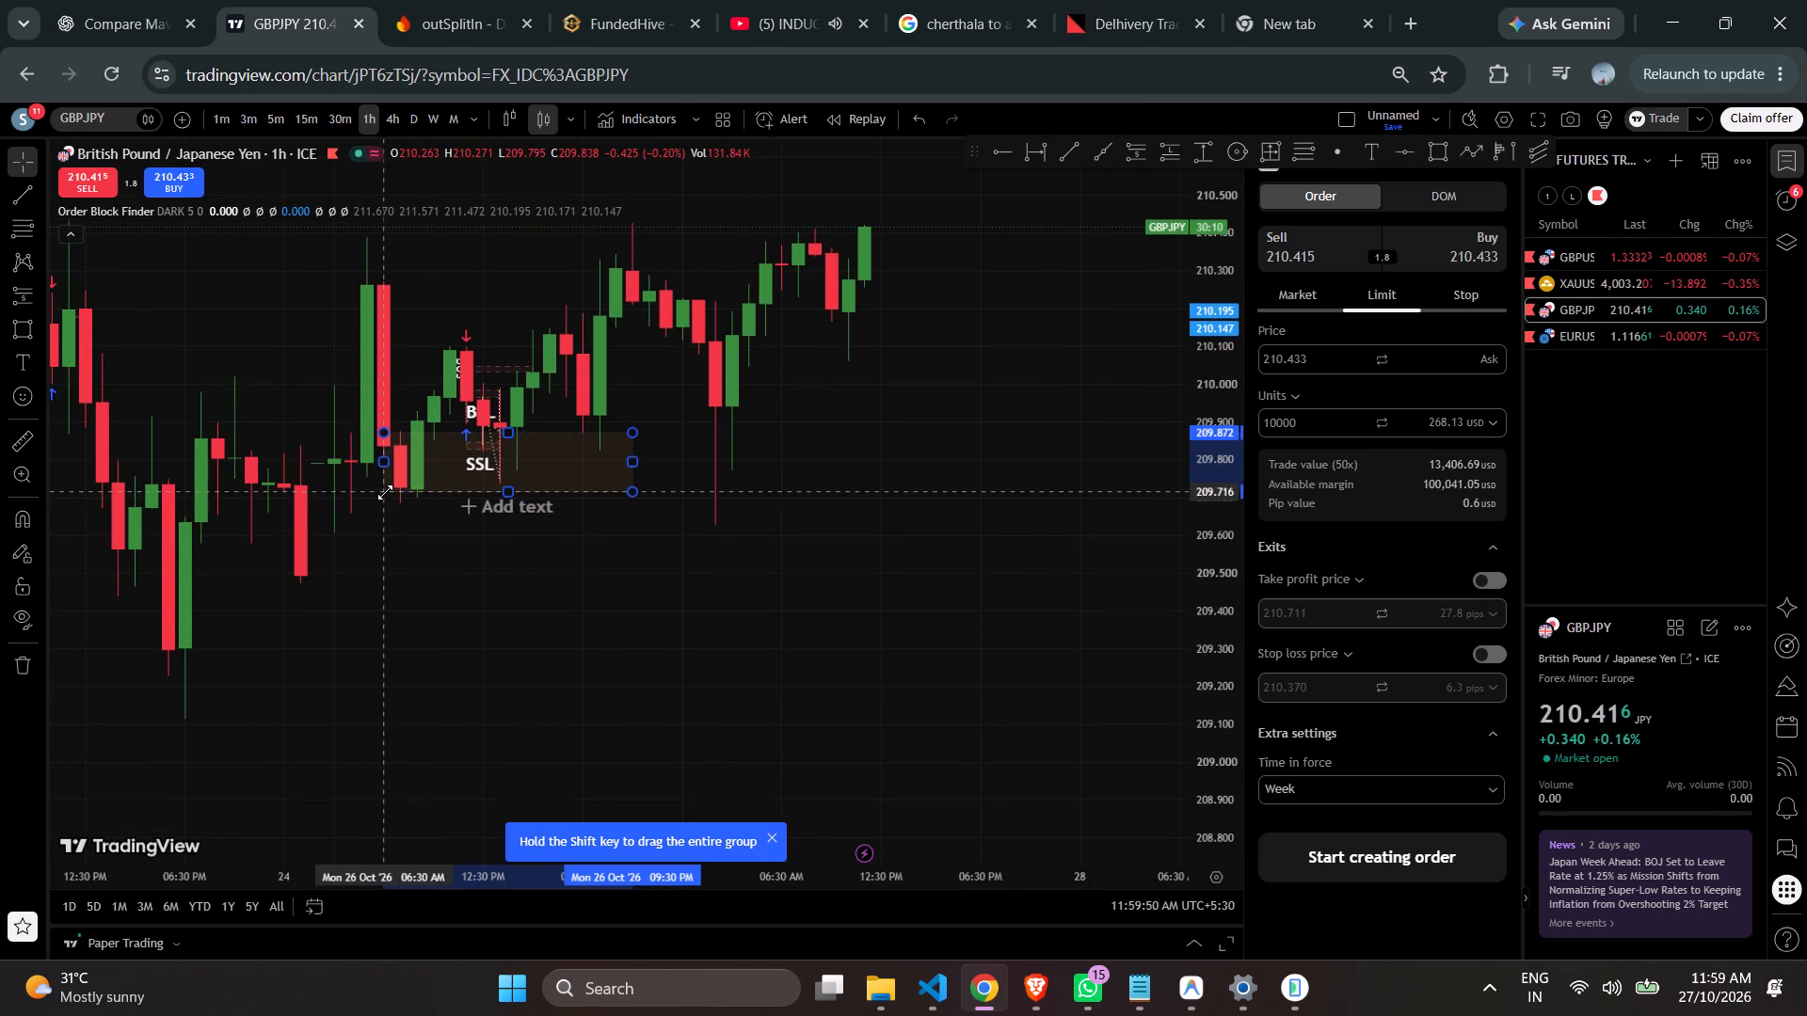
left_click_drag(385, 492, 388, 500)
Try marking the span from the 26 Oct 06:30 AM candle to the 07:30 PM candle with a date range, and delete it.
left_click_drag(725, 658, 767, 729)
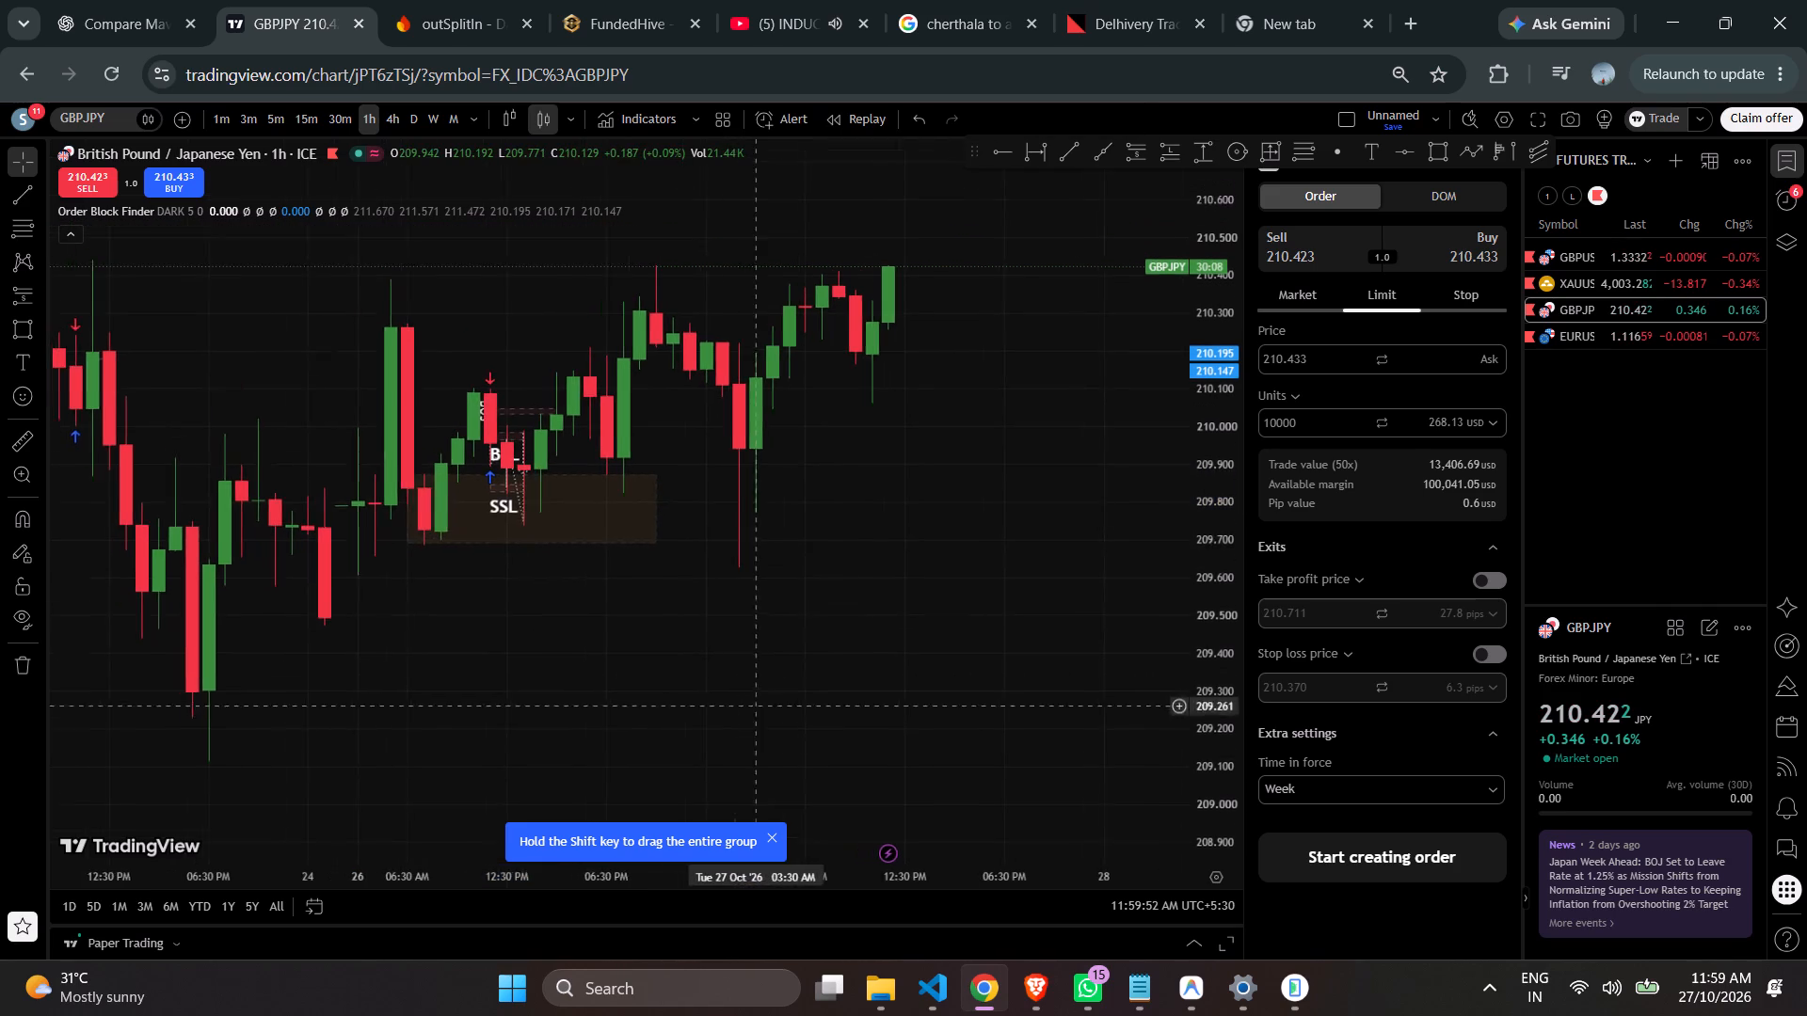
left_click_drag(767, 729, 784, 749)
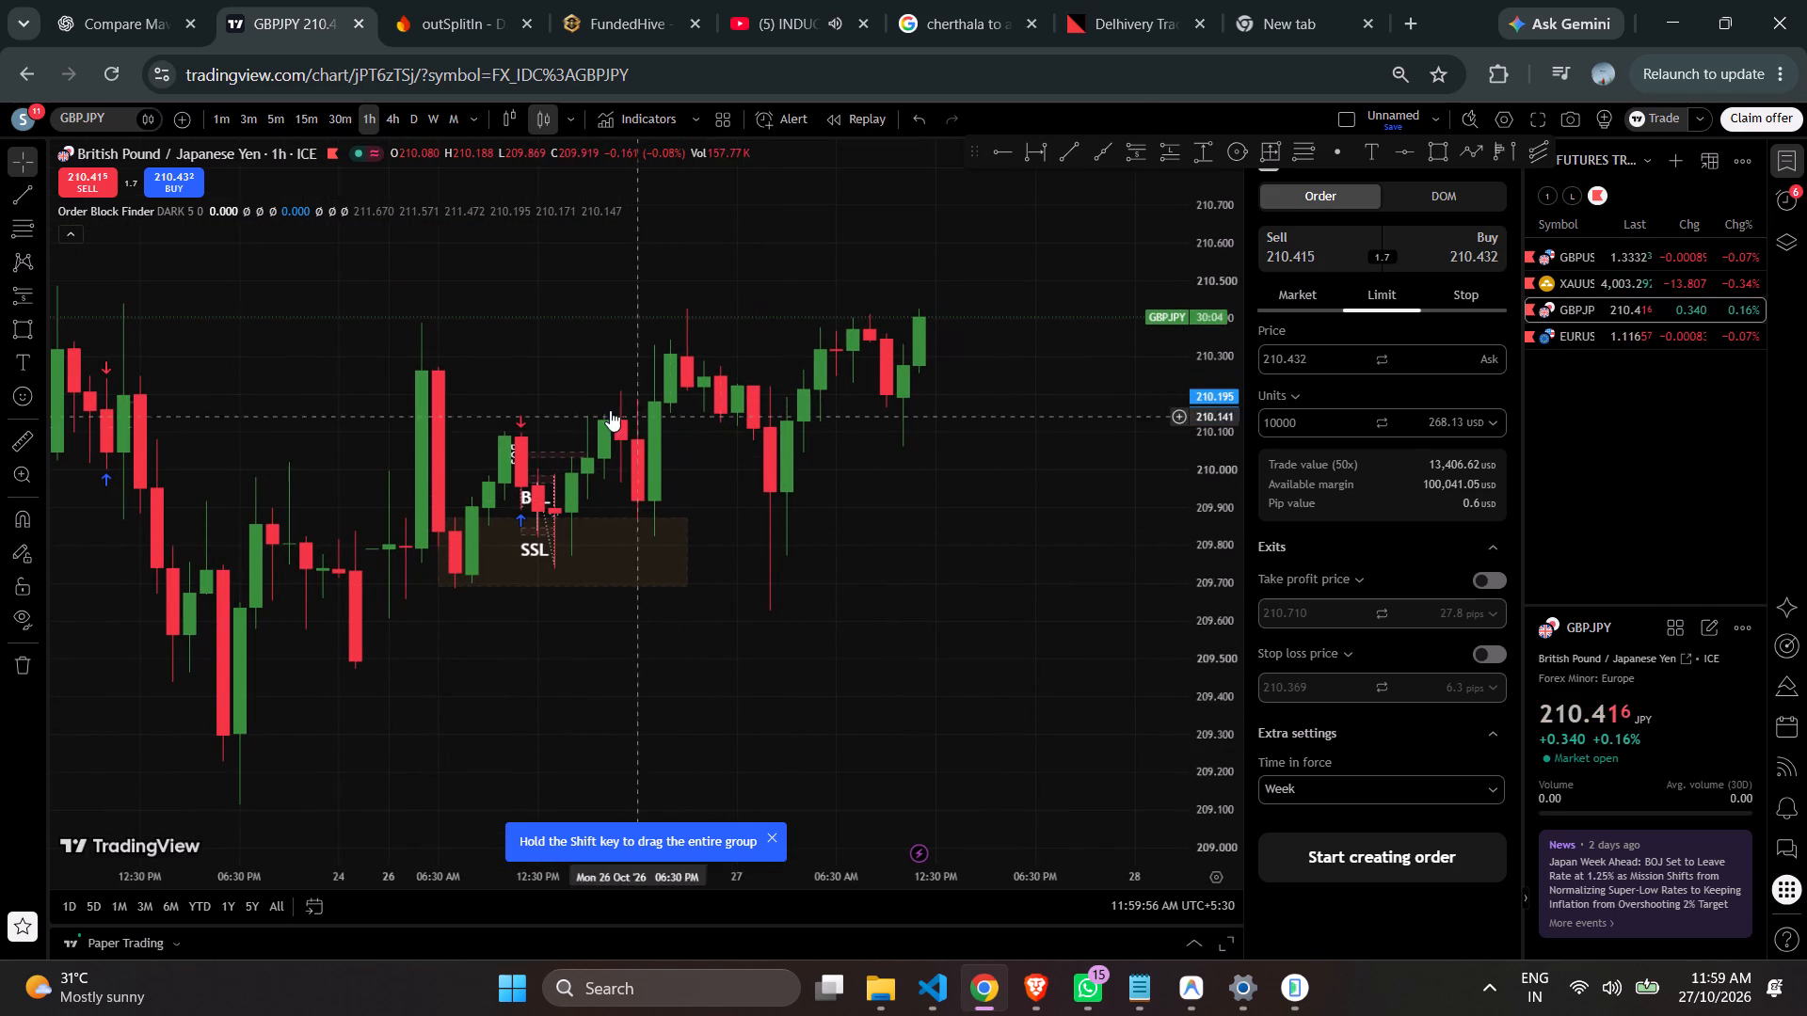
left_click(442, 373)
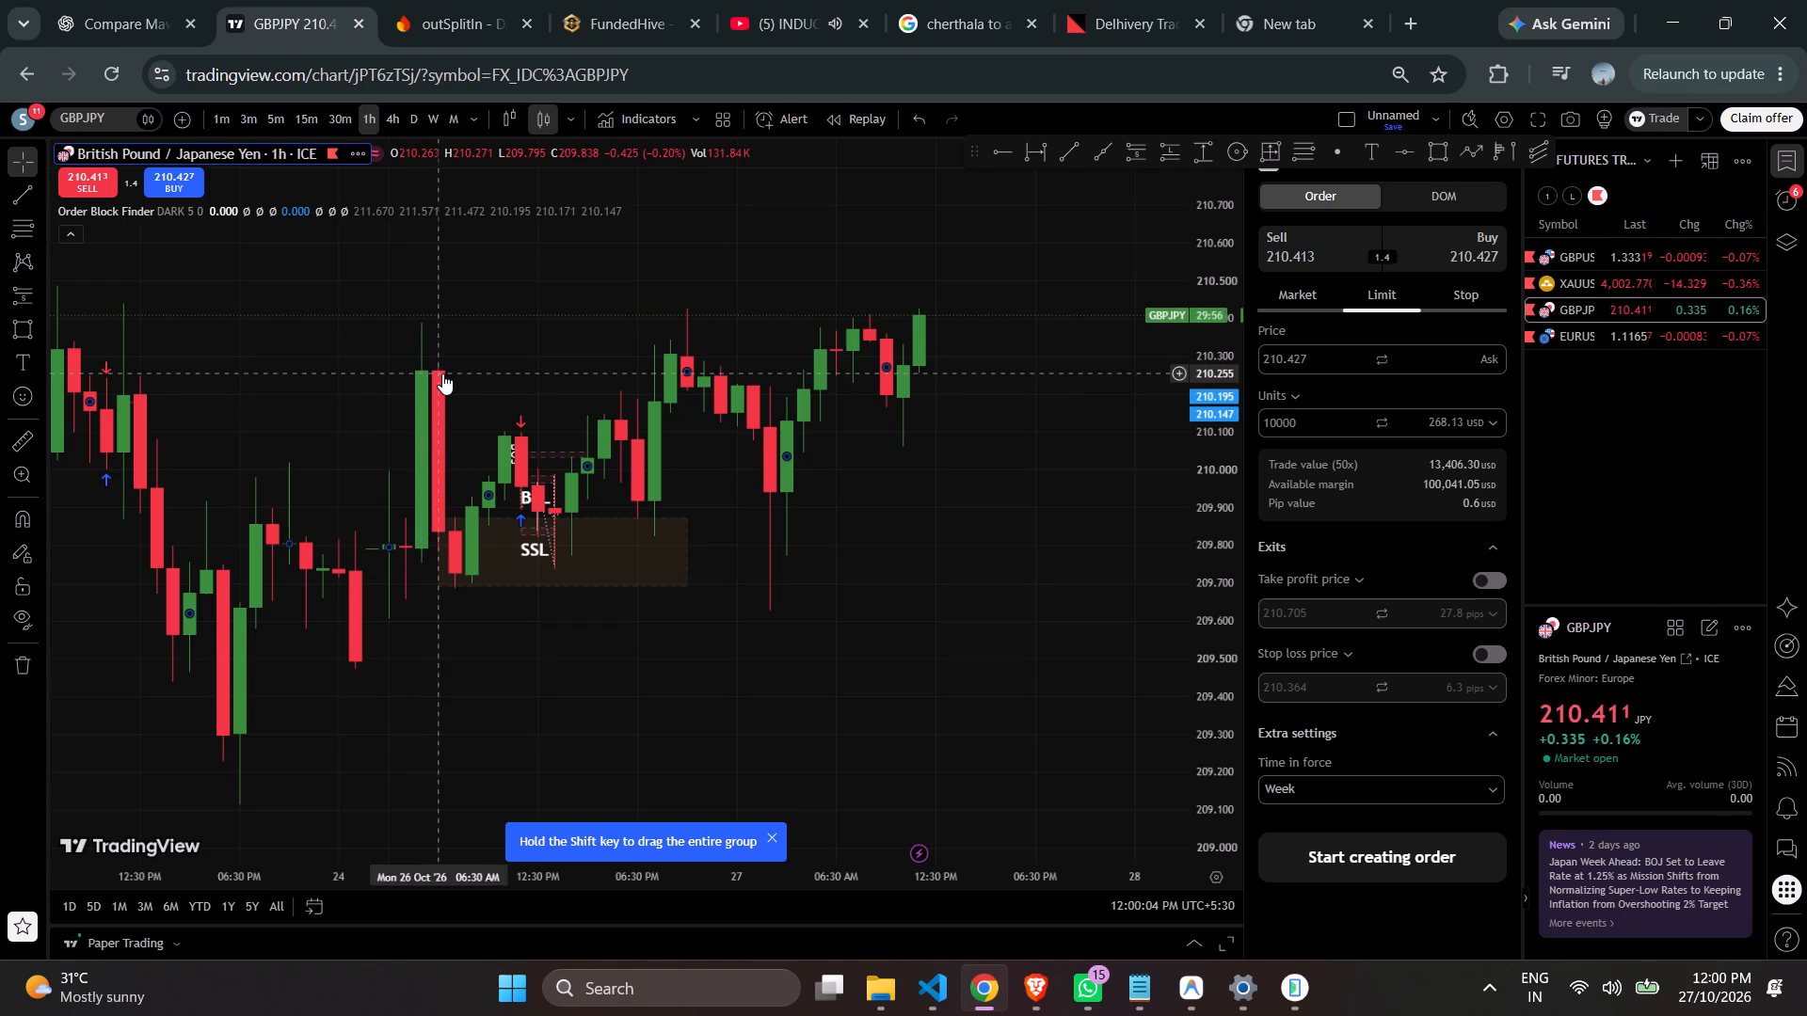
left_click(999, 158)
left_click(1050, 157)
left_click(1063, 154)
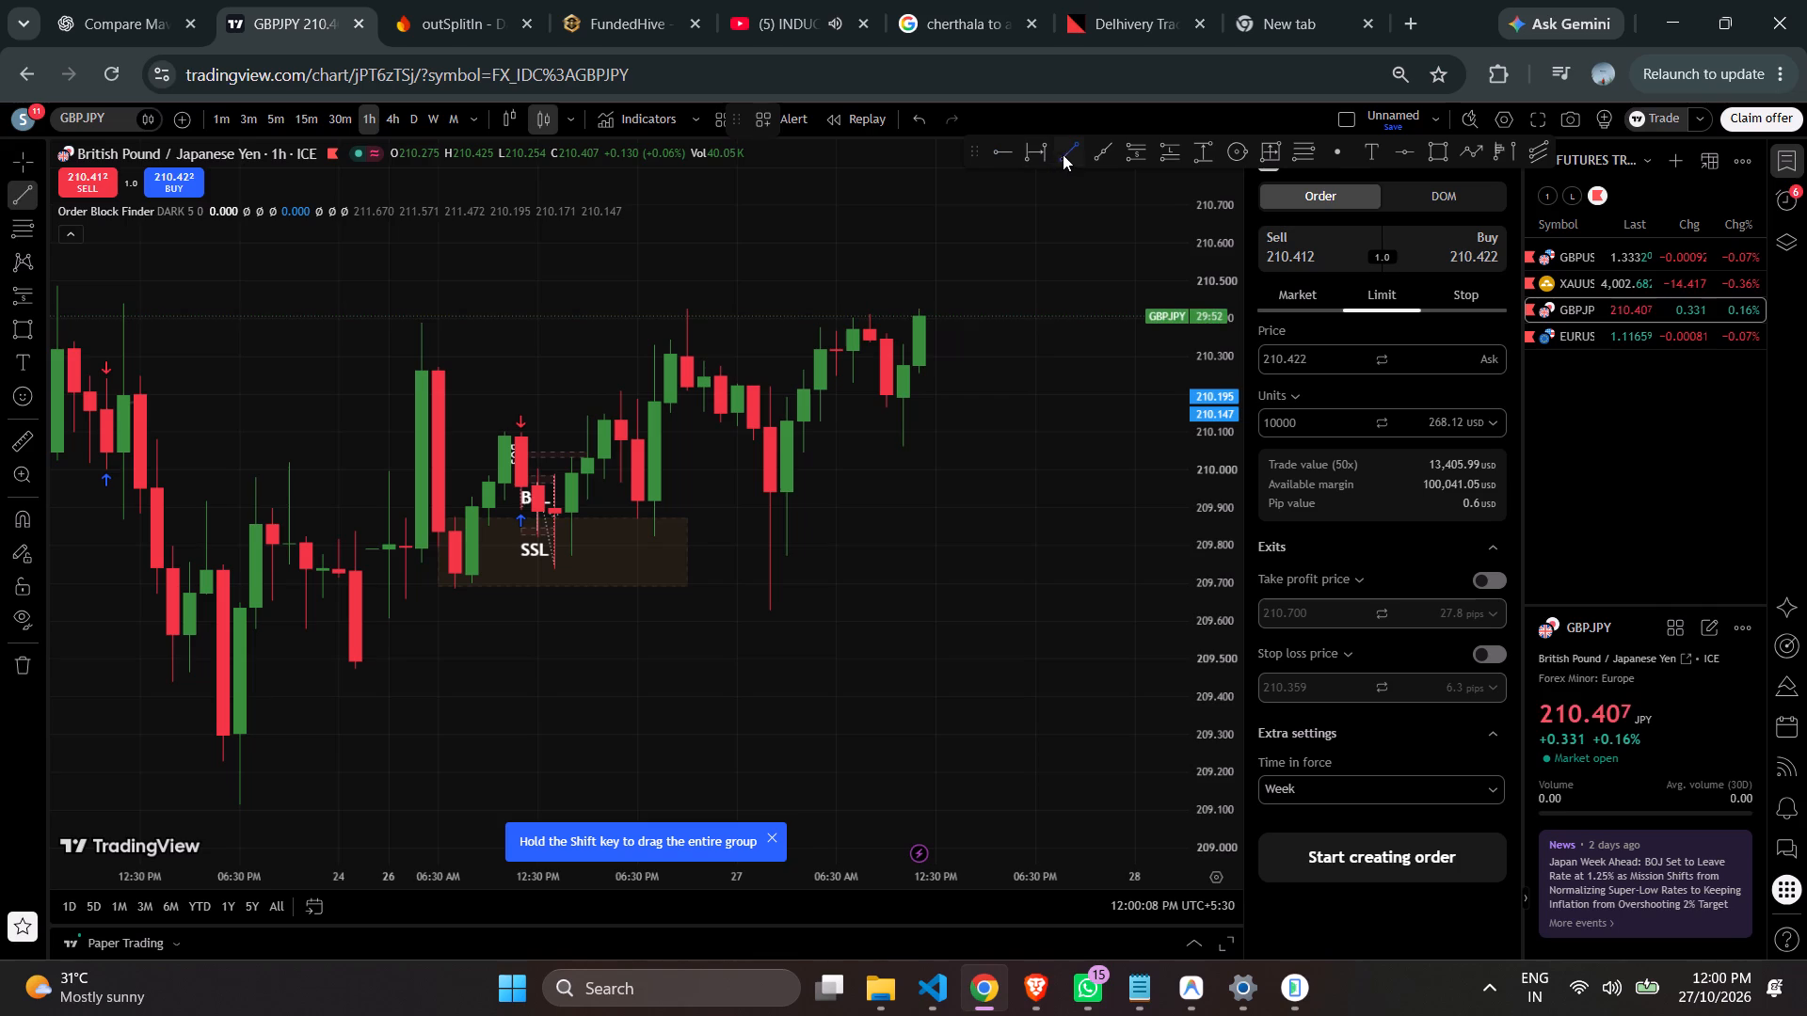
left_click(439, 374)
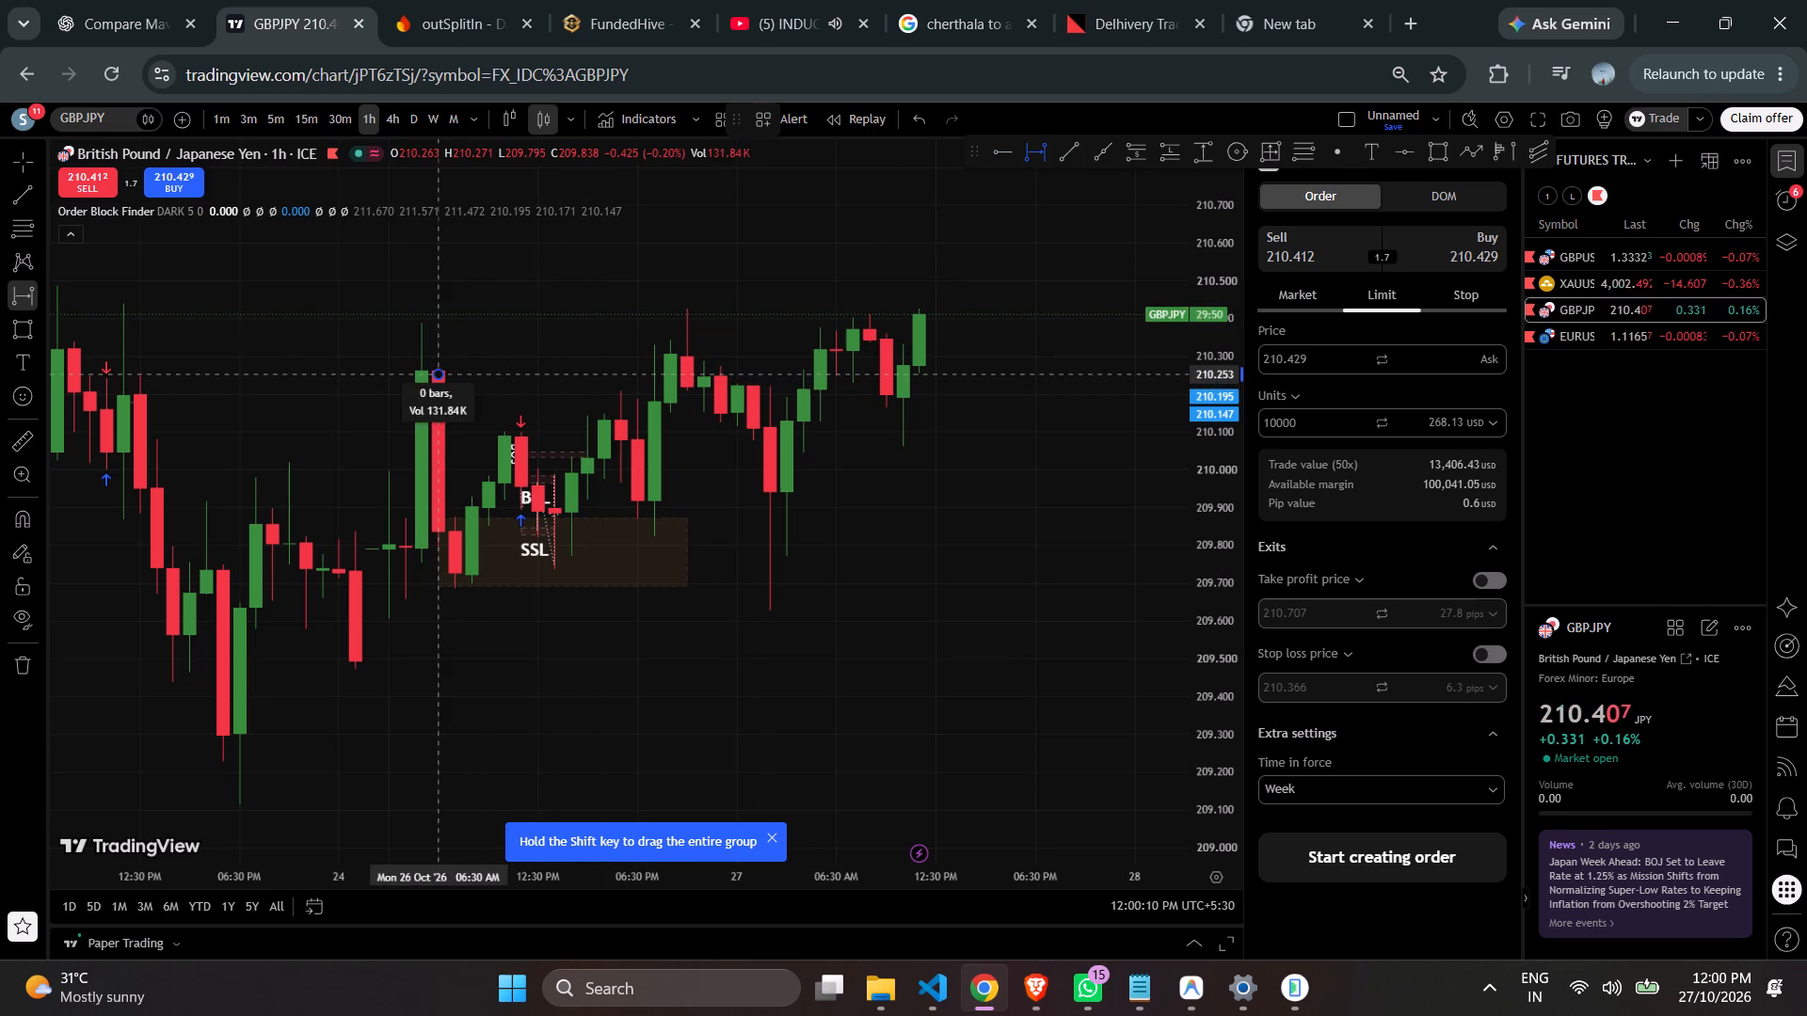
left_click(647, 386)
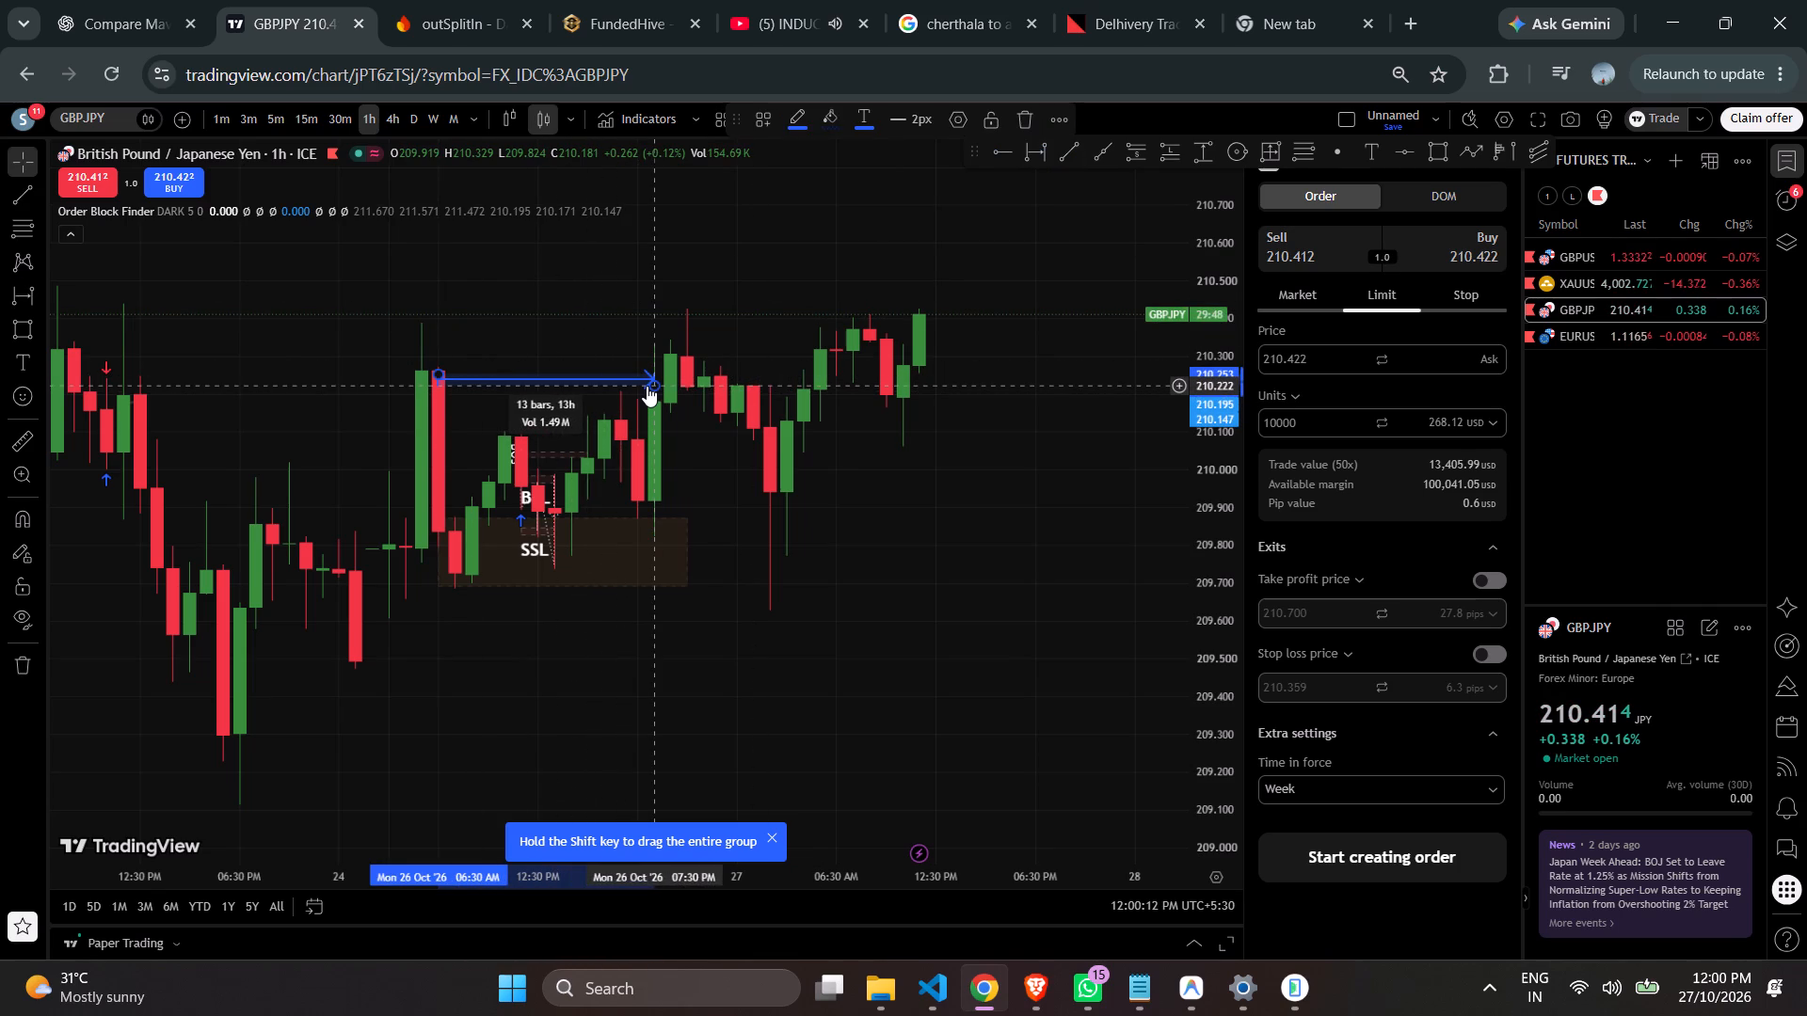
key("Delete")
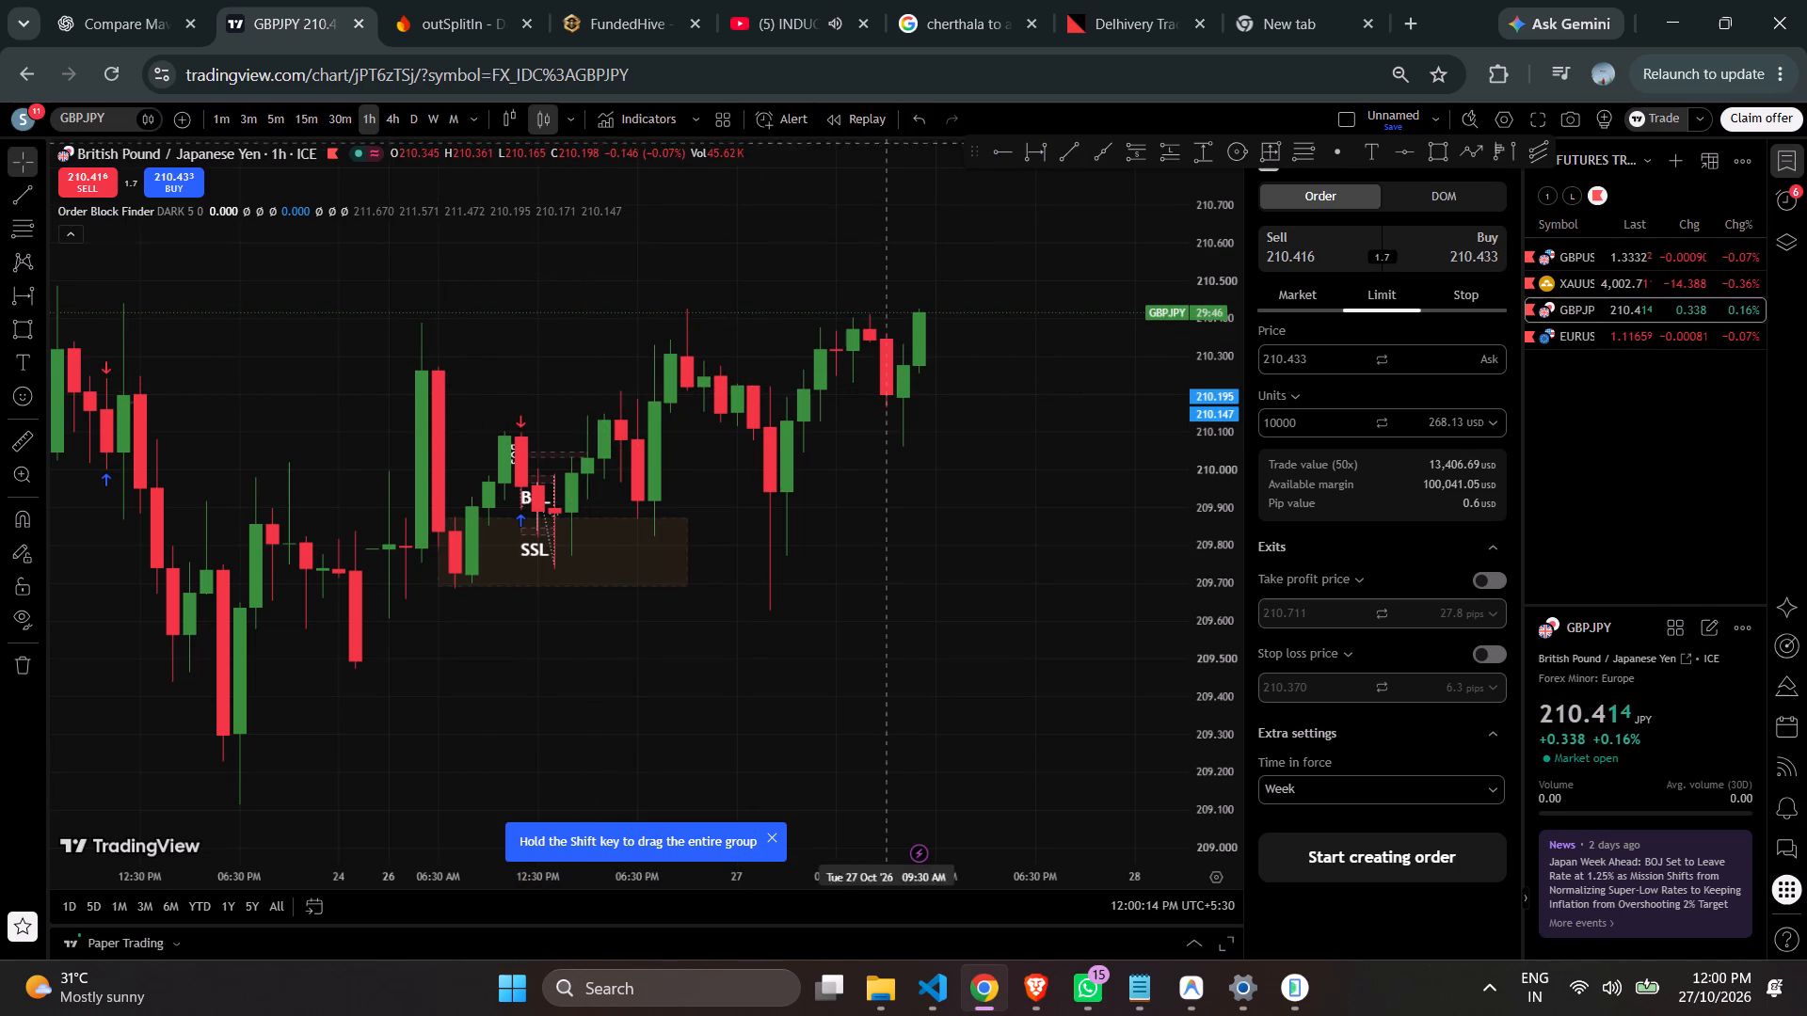
Draw a trend line from the 26 Oct 06:30 AM candle at about 210.26 to 08:30 PM at about 210.24.
left_click(1059, 146)
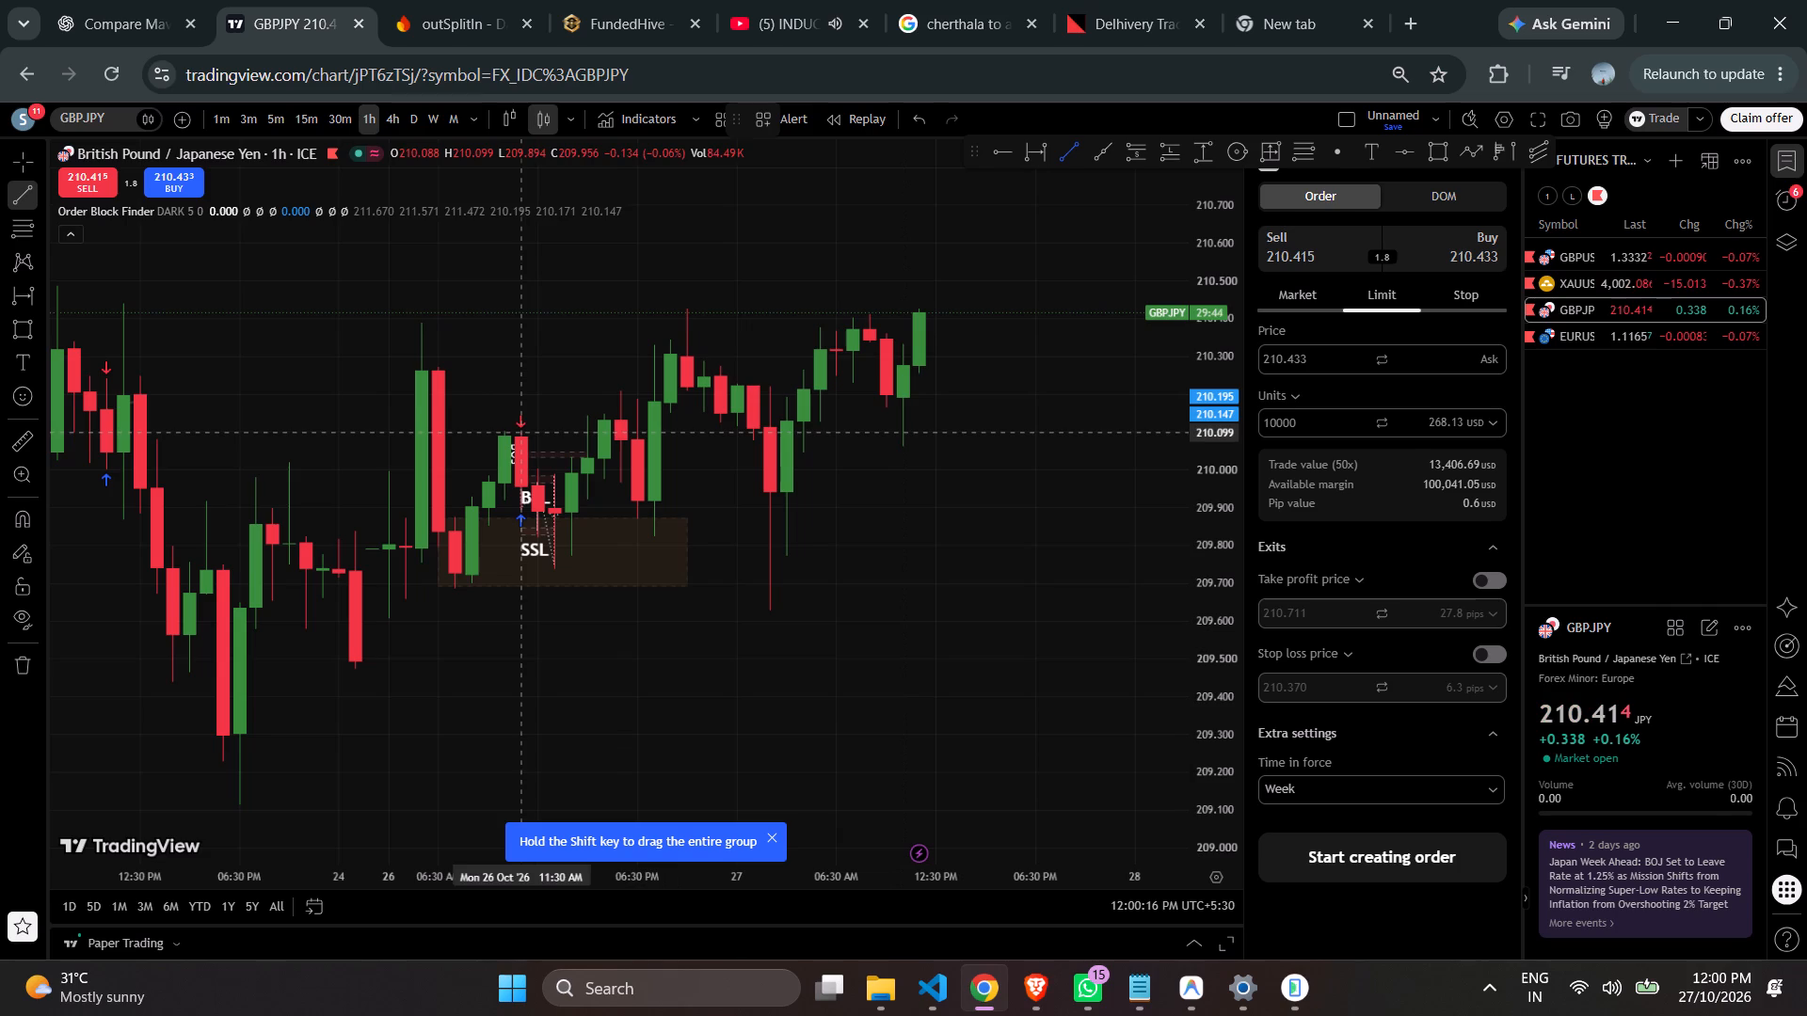
left_click(505, 434)
left_click(612, 426)
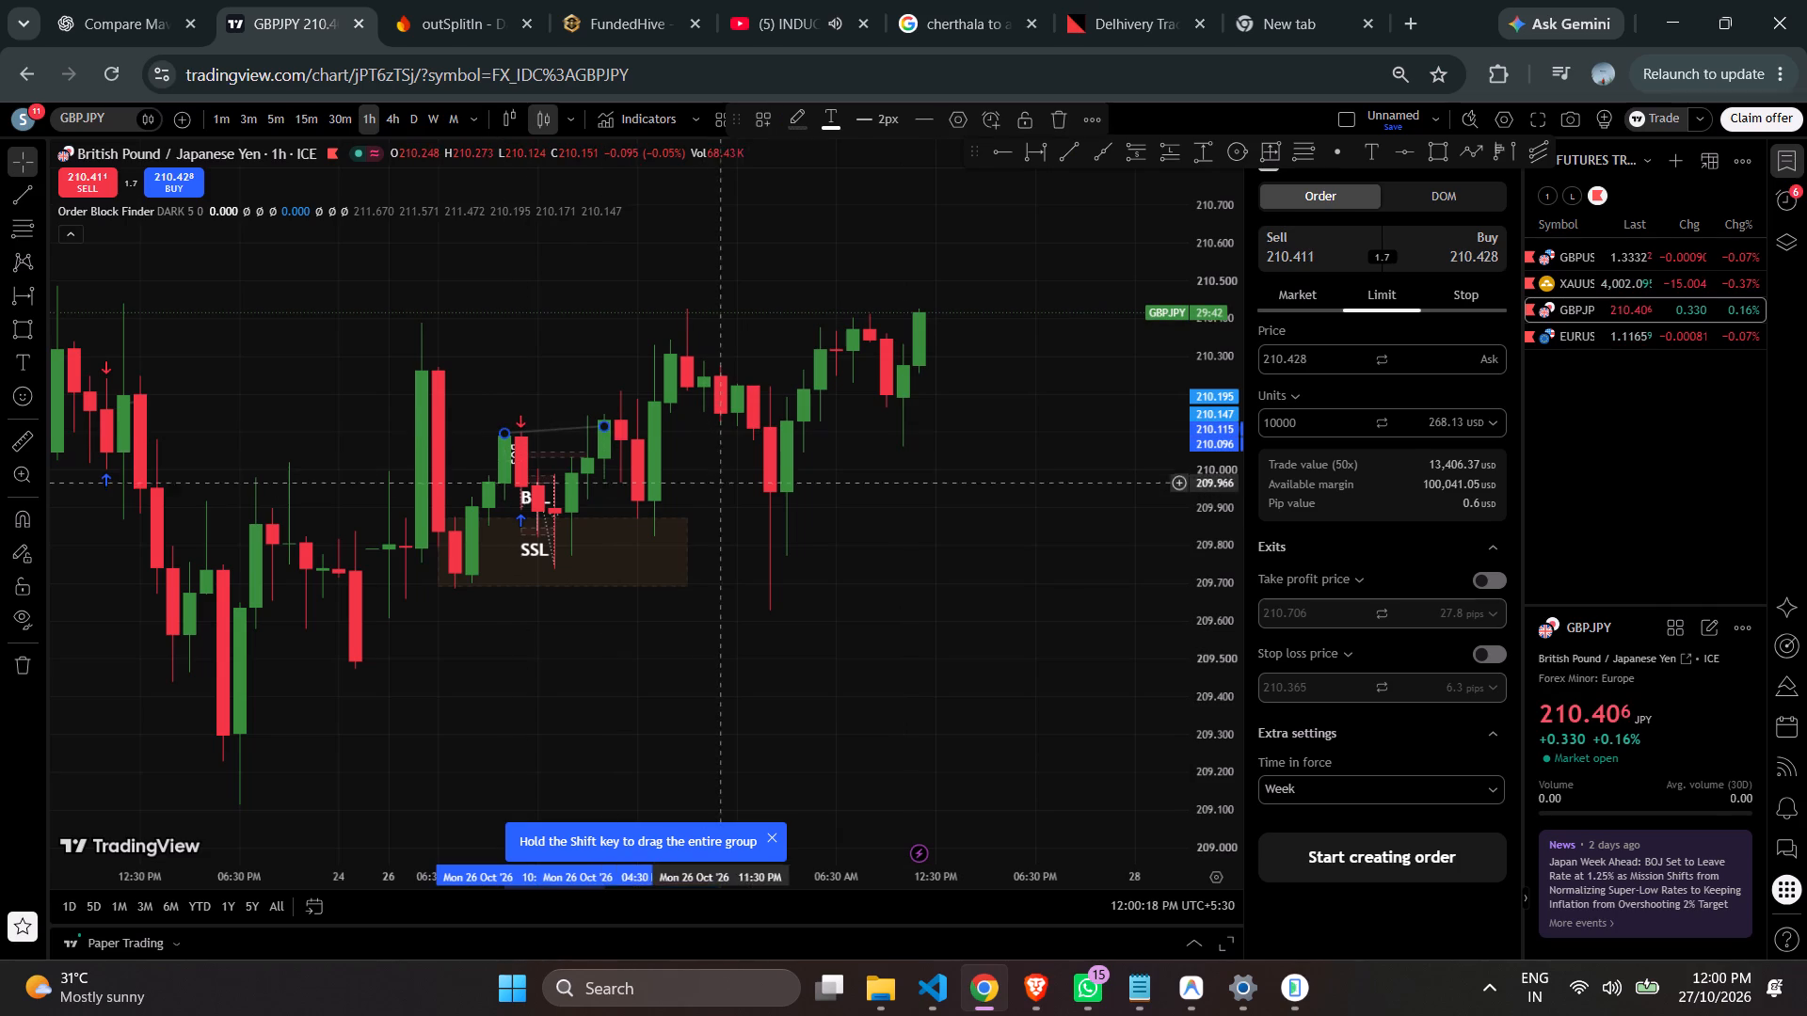
scroll(893, 757, "up", 1)
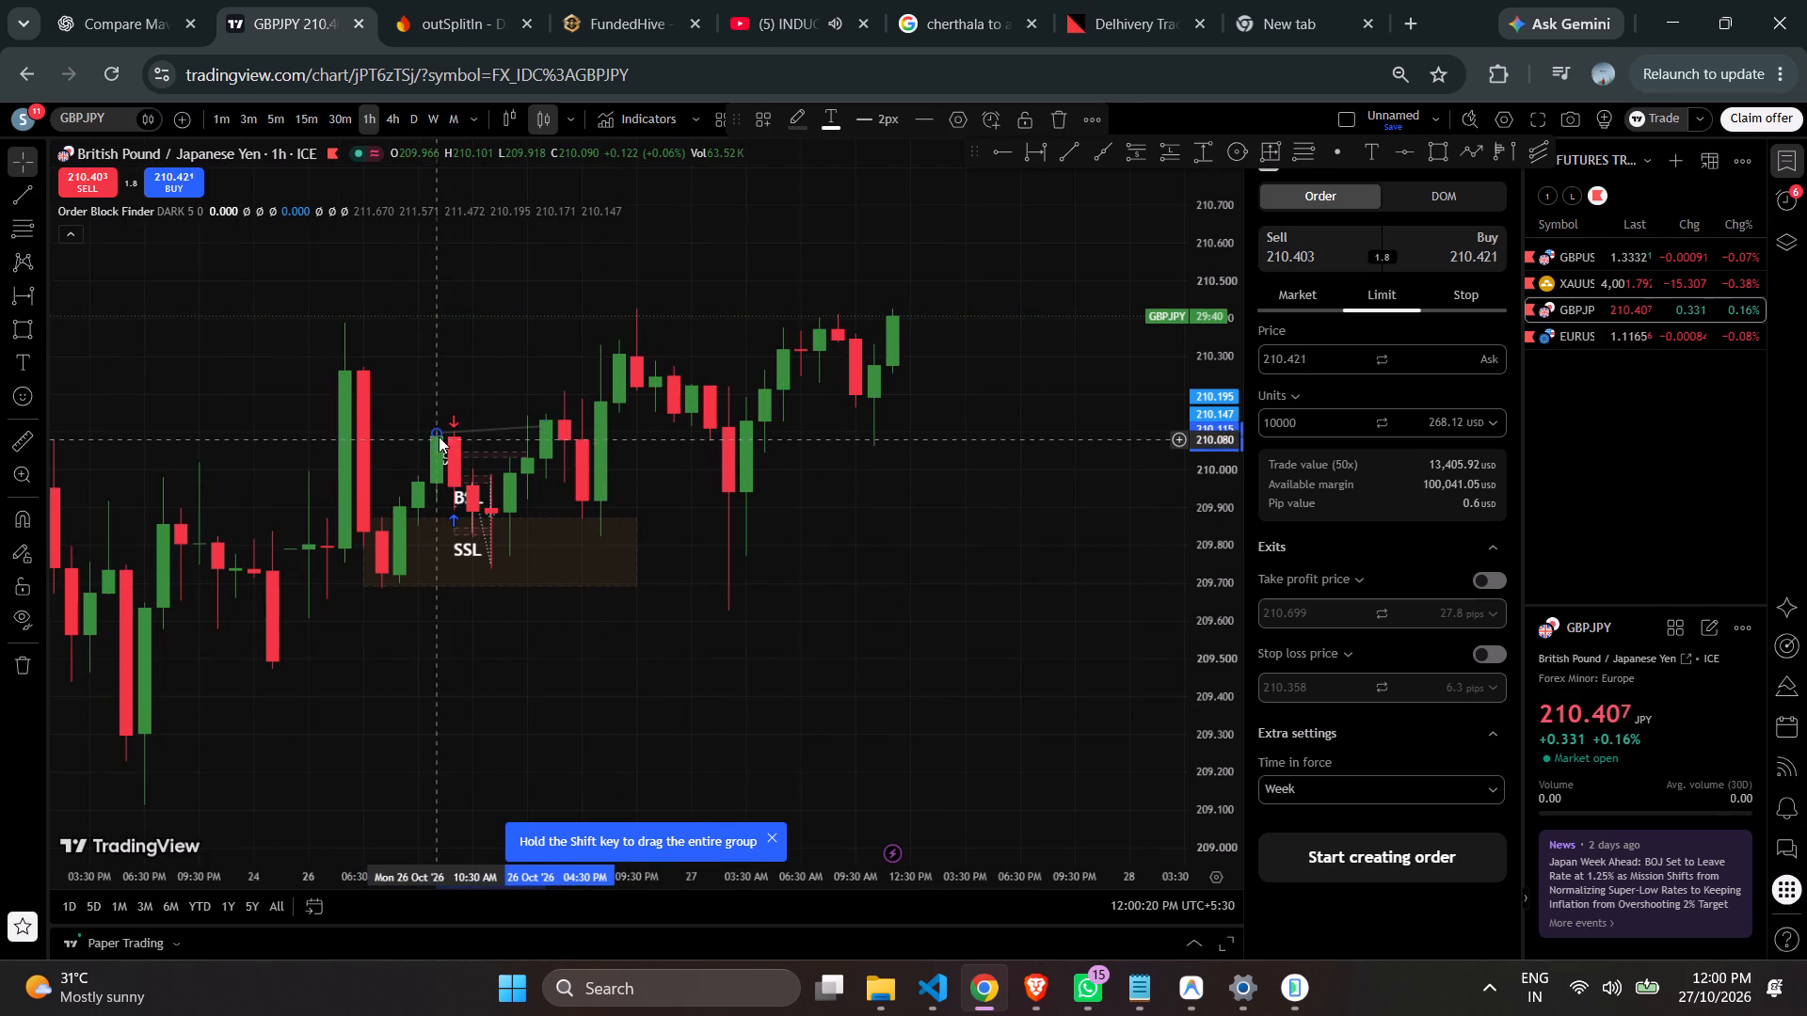
left_click_drag(437, 435, 365, 397)
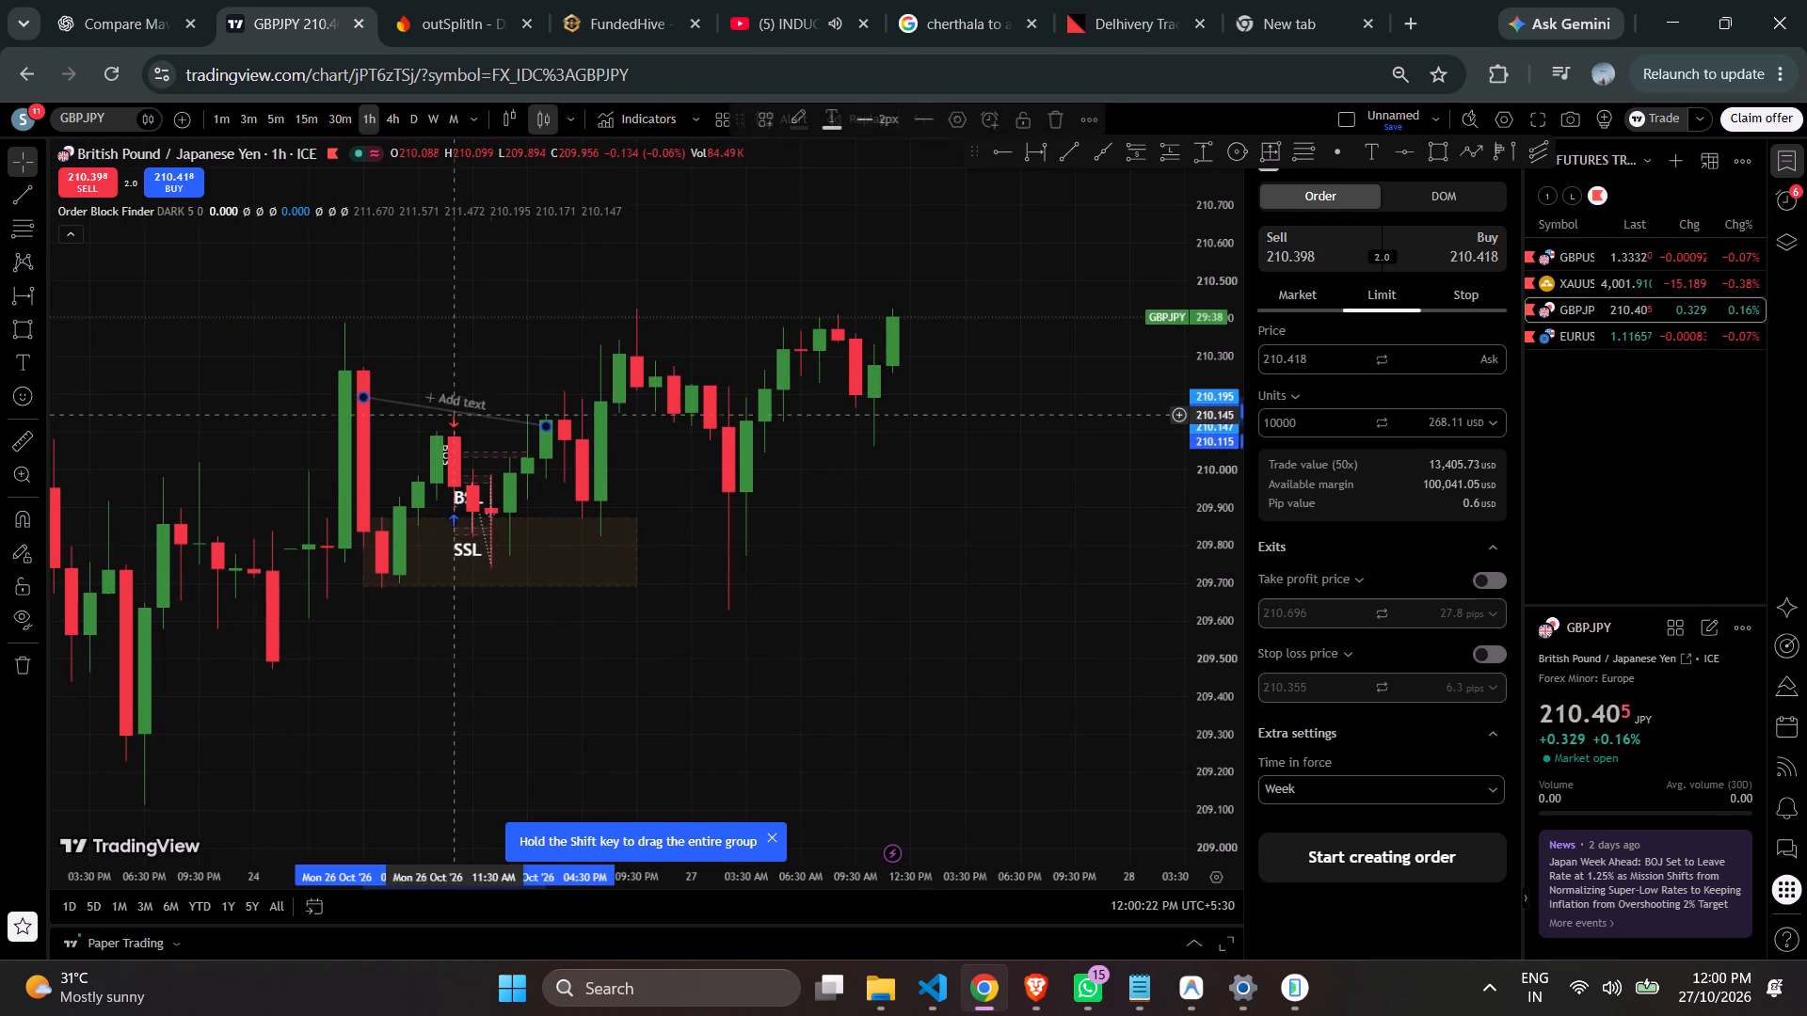
left_click_drag(546, 421, 603, 372)
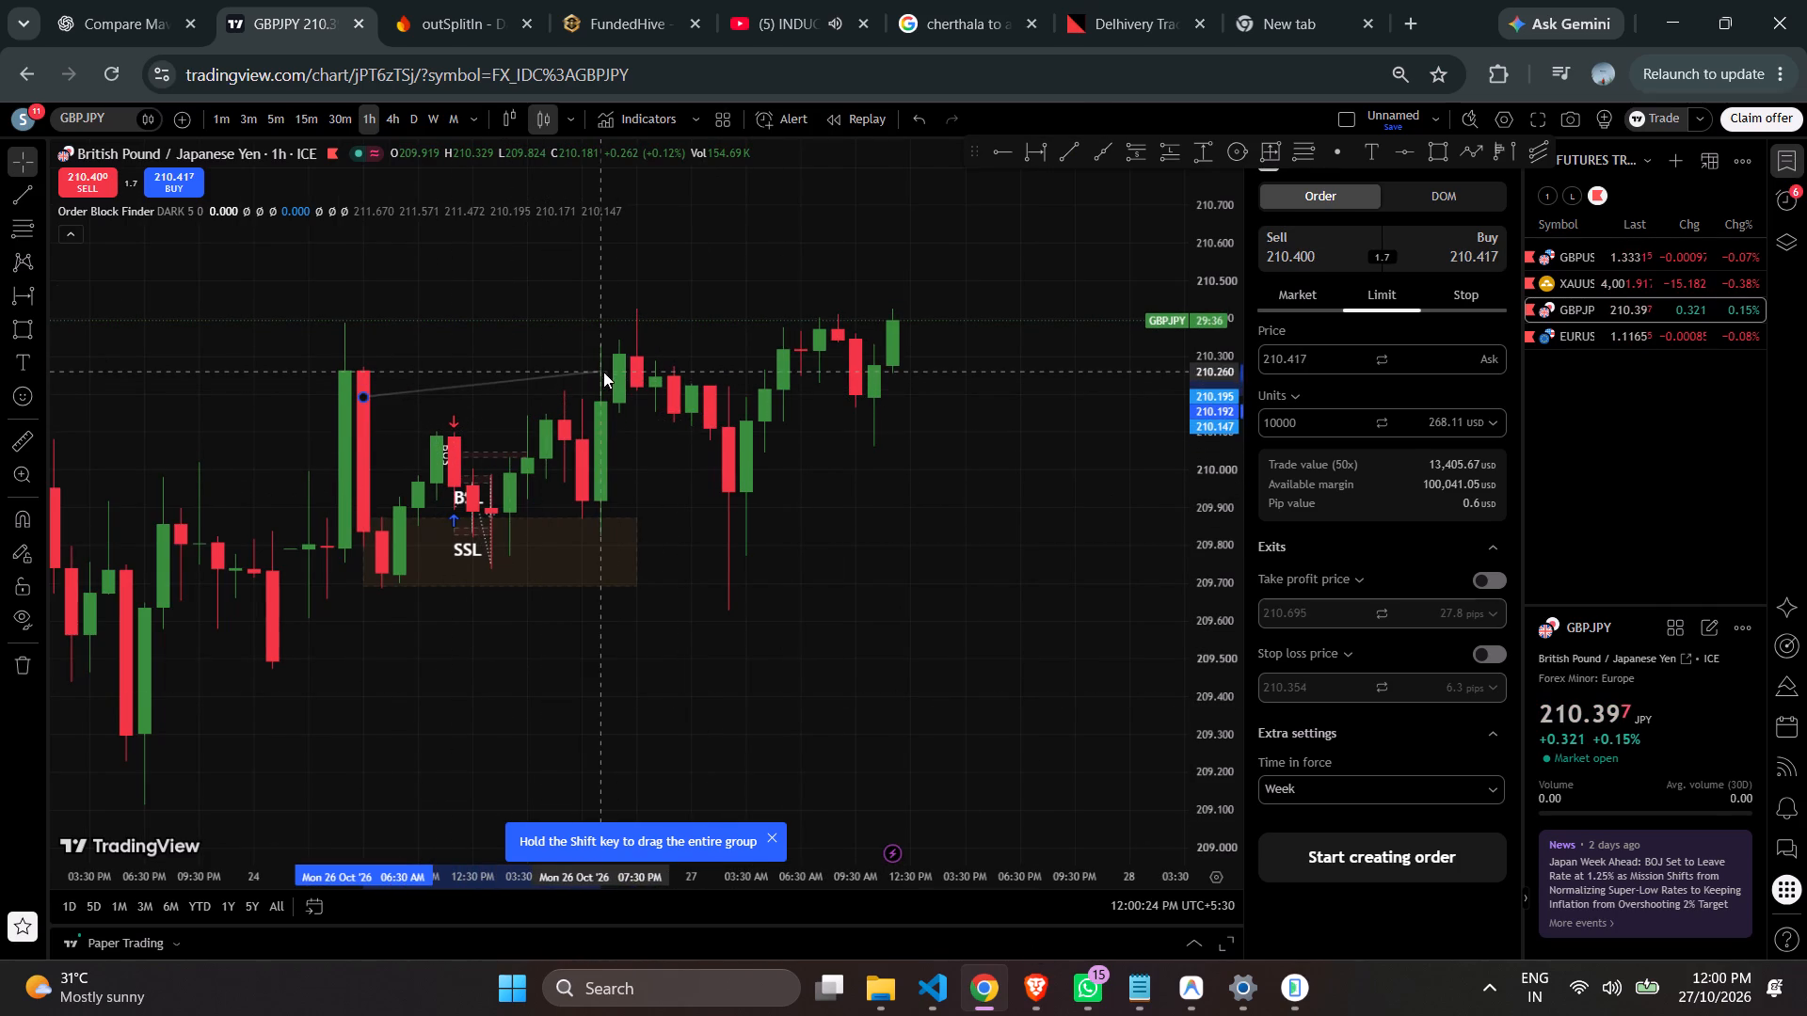
left_click_drag(603, 372, 612, 378)
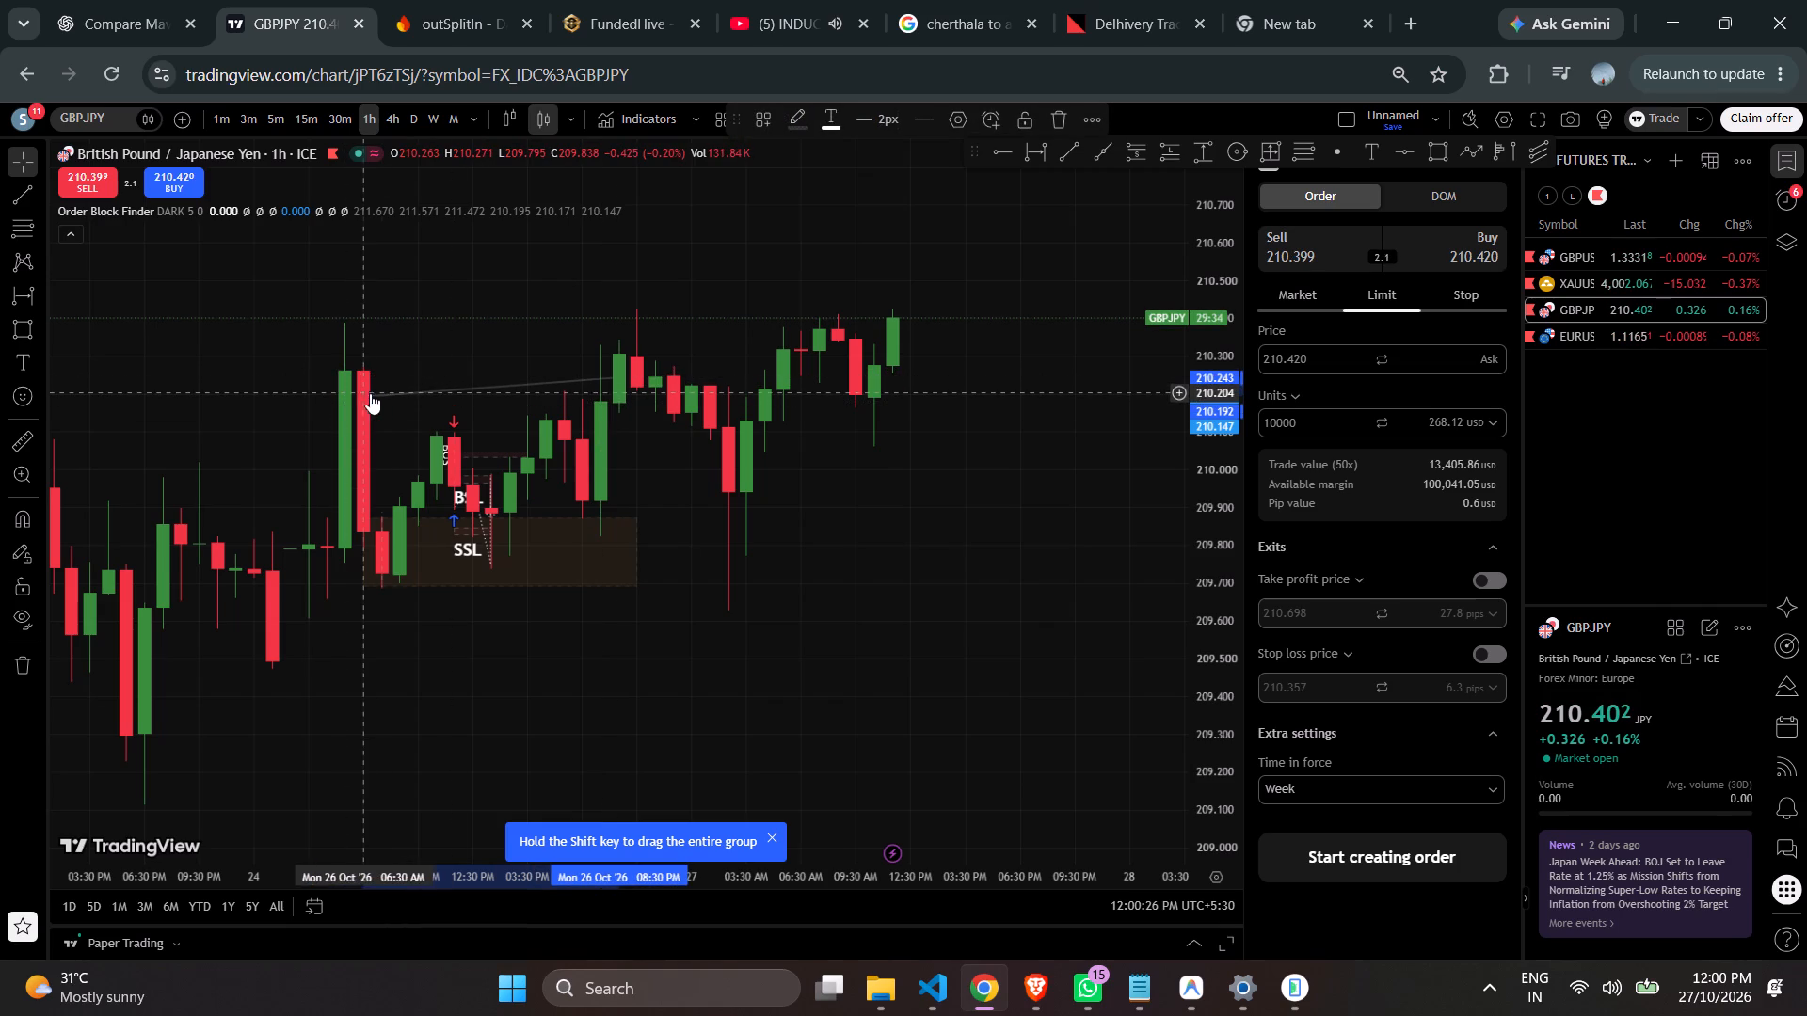
left_click_drag(360, 396, 365, 373)
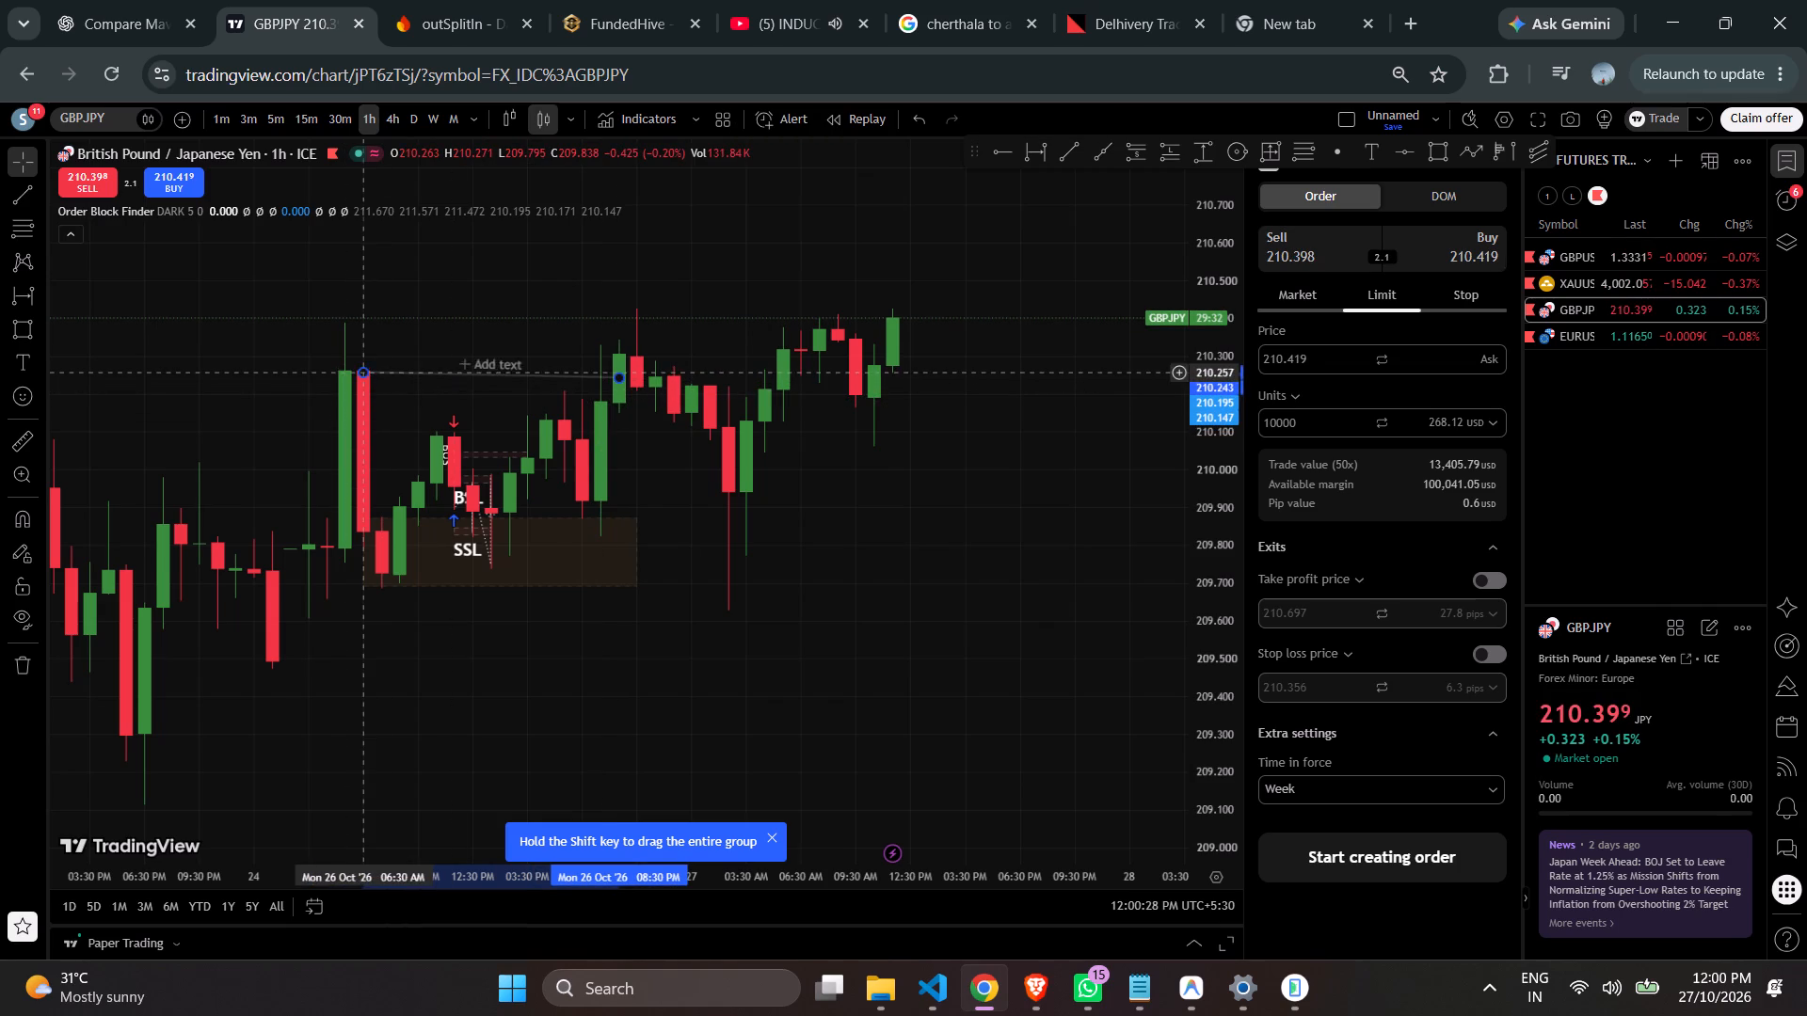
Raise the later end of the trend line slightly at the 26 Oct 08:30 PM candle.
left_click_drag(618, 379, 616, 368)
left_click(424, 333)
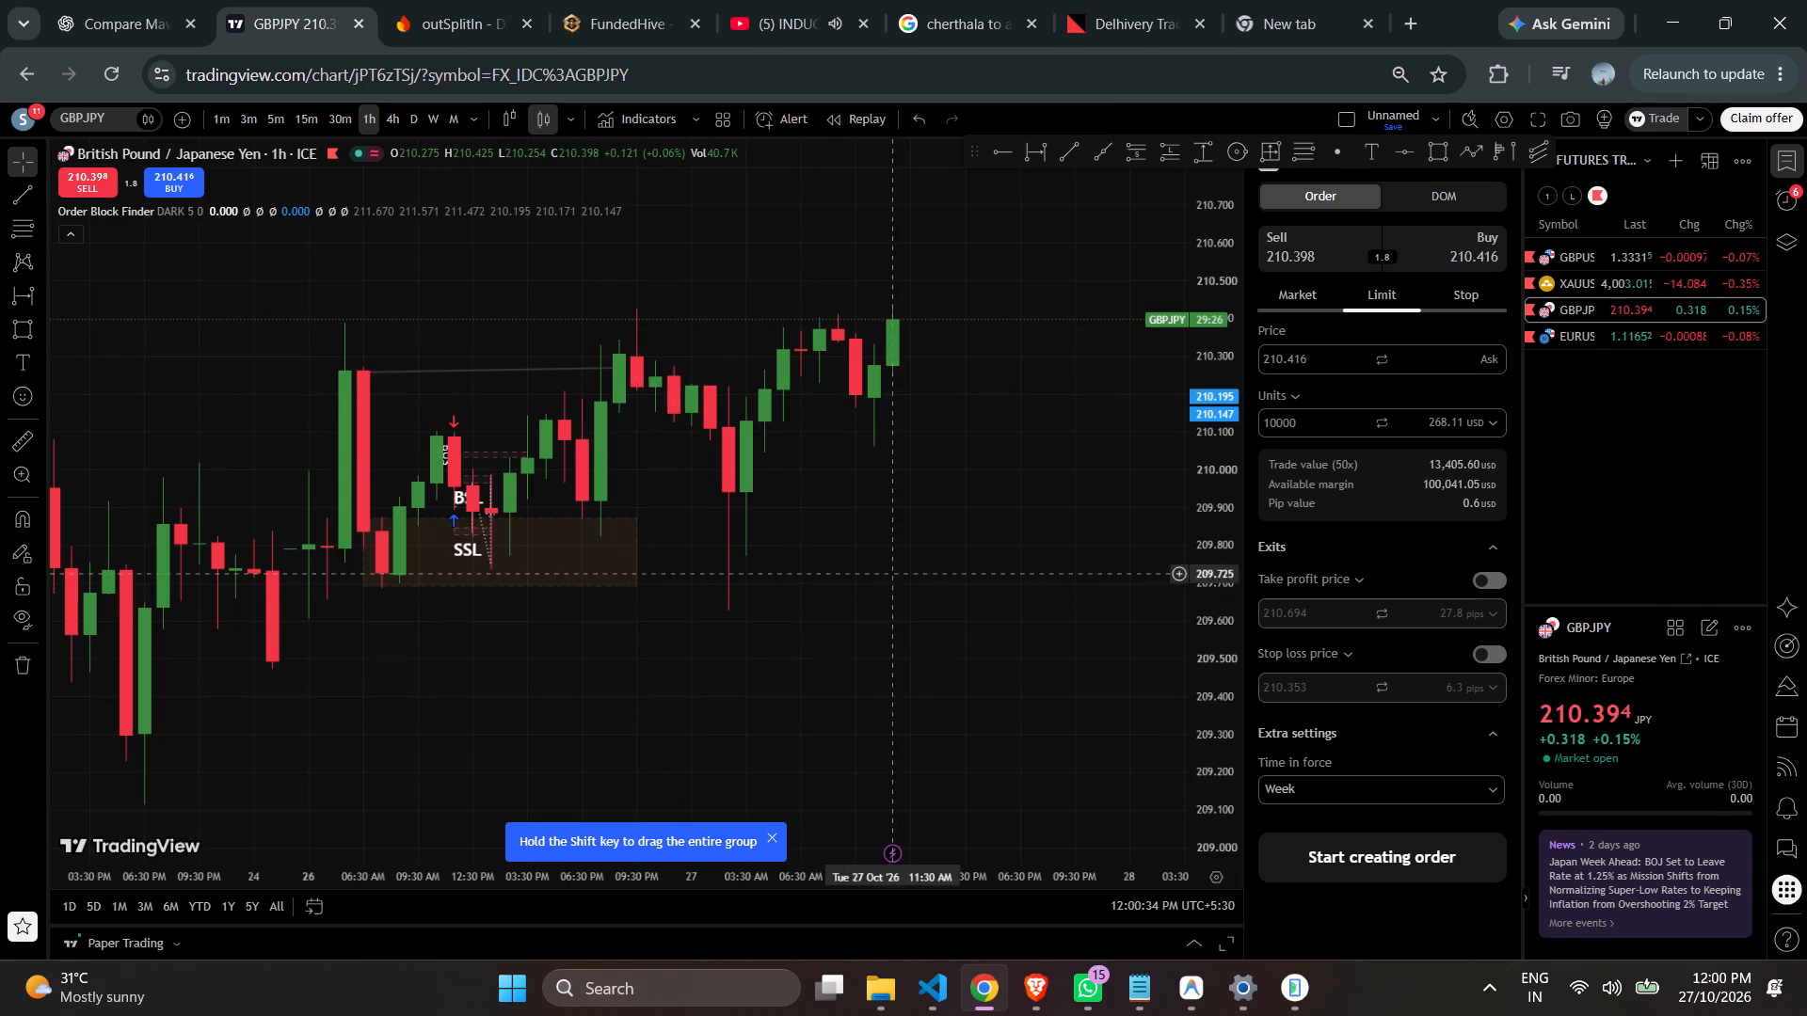
Move the zone rectangle to start at the 26 Oct 12:30 PM candle and span about 209.826 to 210.006.
left_click_drag(1211, 650, 1197, 414)
scroll(1051, 578, "down", 2)
scroll(1051, 579, "up", 1)
left_click_drag(1021, 595, 1174, 610)
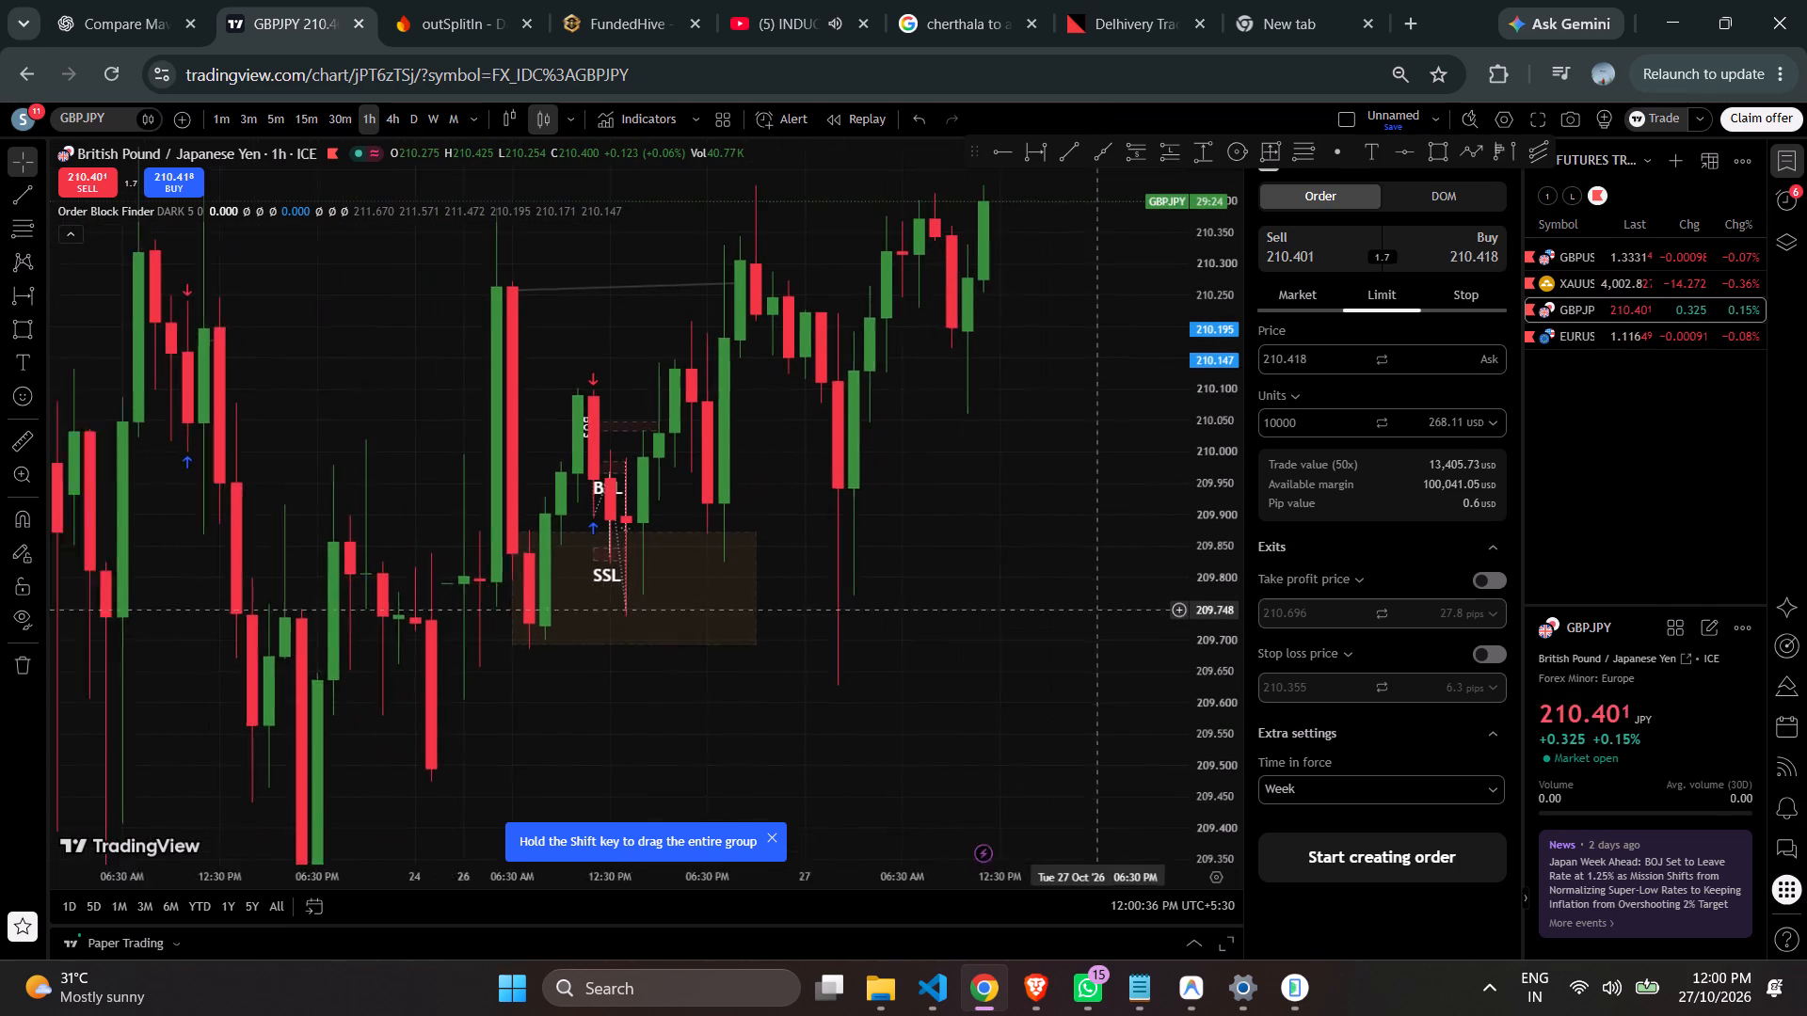
left_click_drag(1174, 610, 1175, 608)
scroll(1074, 611, "up", 7)
left_click_drag(956, 592, 1198, 543)
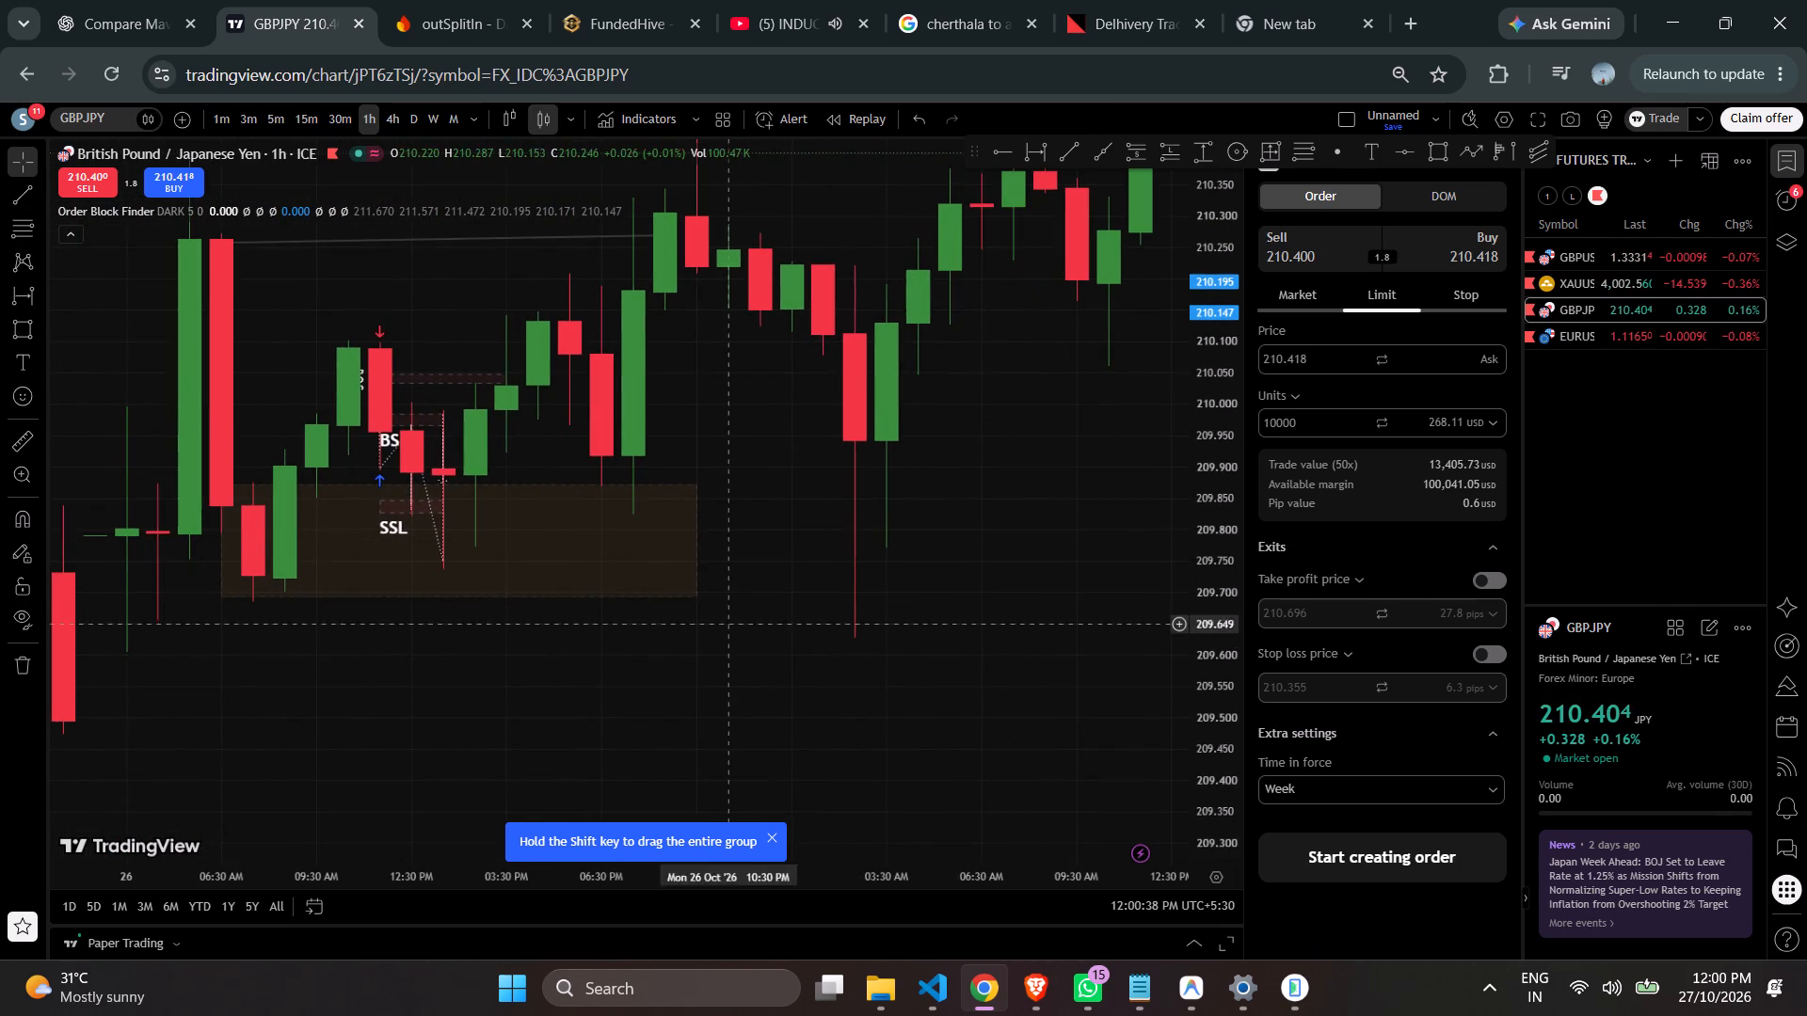
scroll(600, 674, "down", 1)
scroll(600, 674, "up", 2)
left_click(486, 606)
left_click(458, 583)
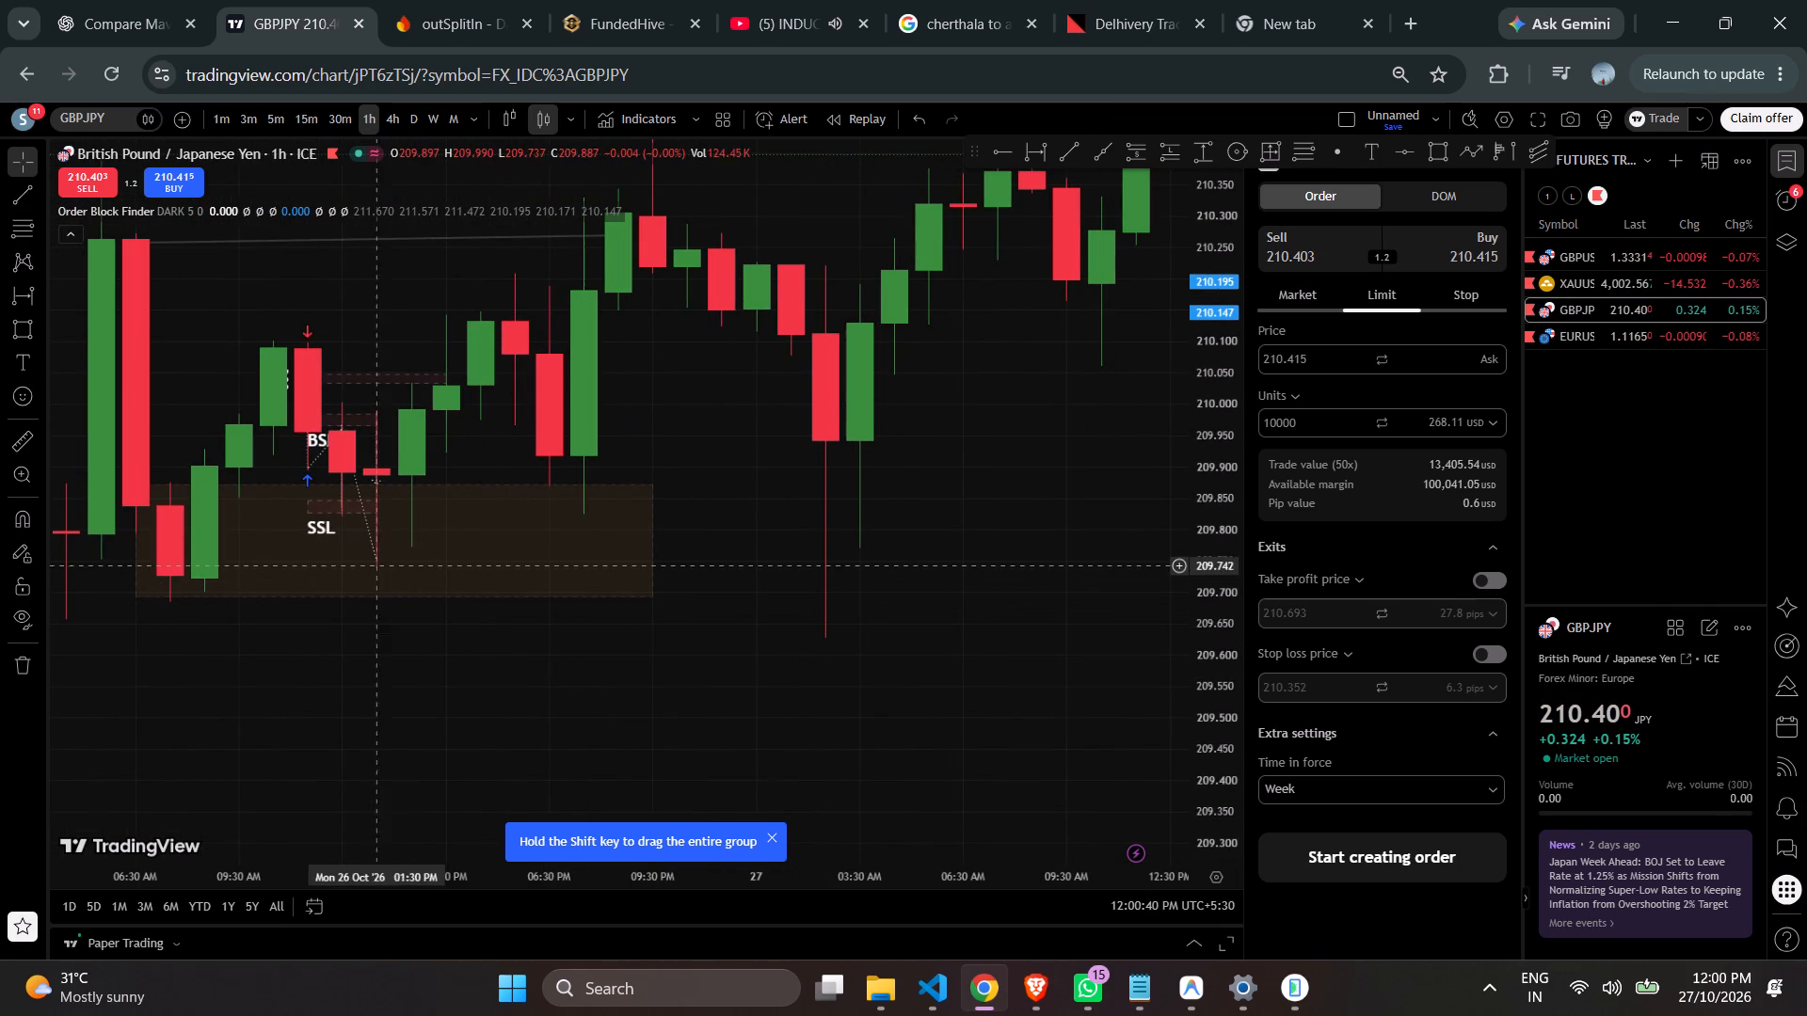
left_click_drag(254, 484, 377, 489)
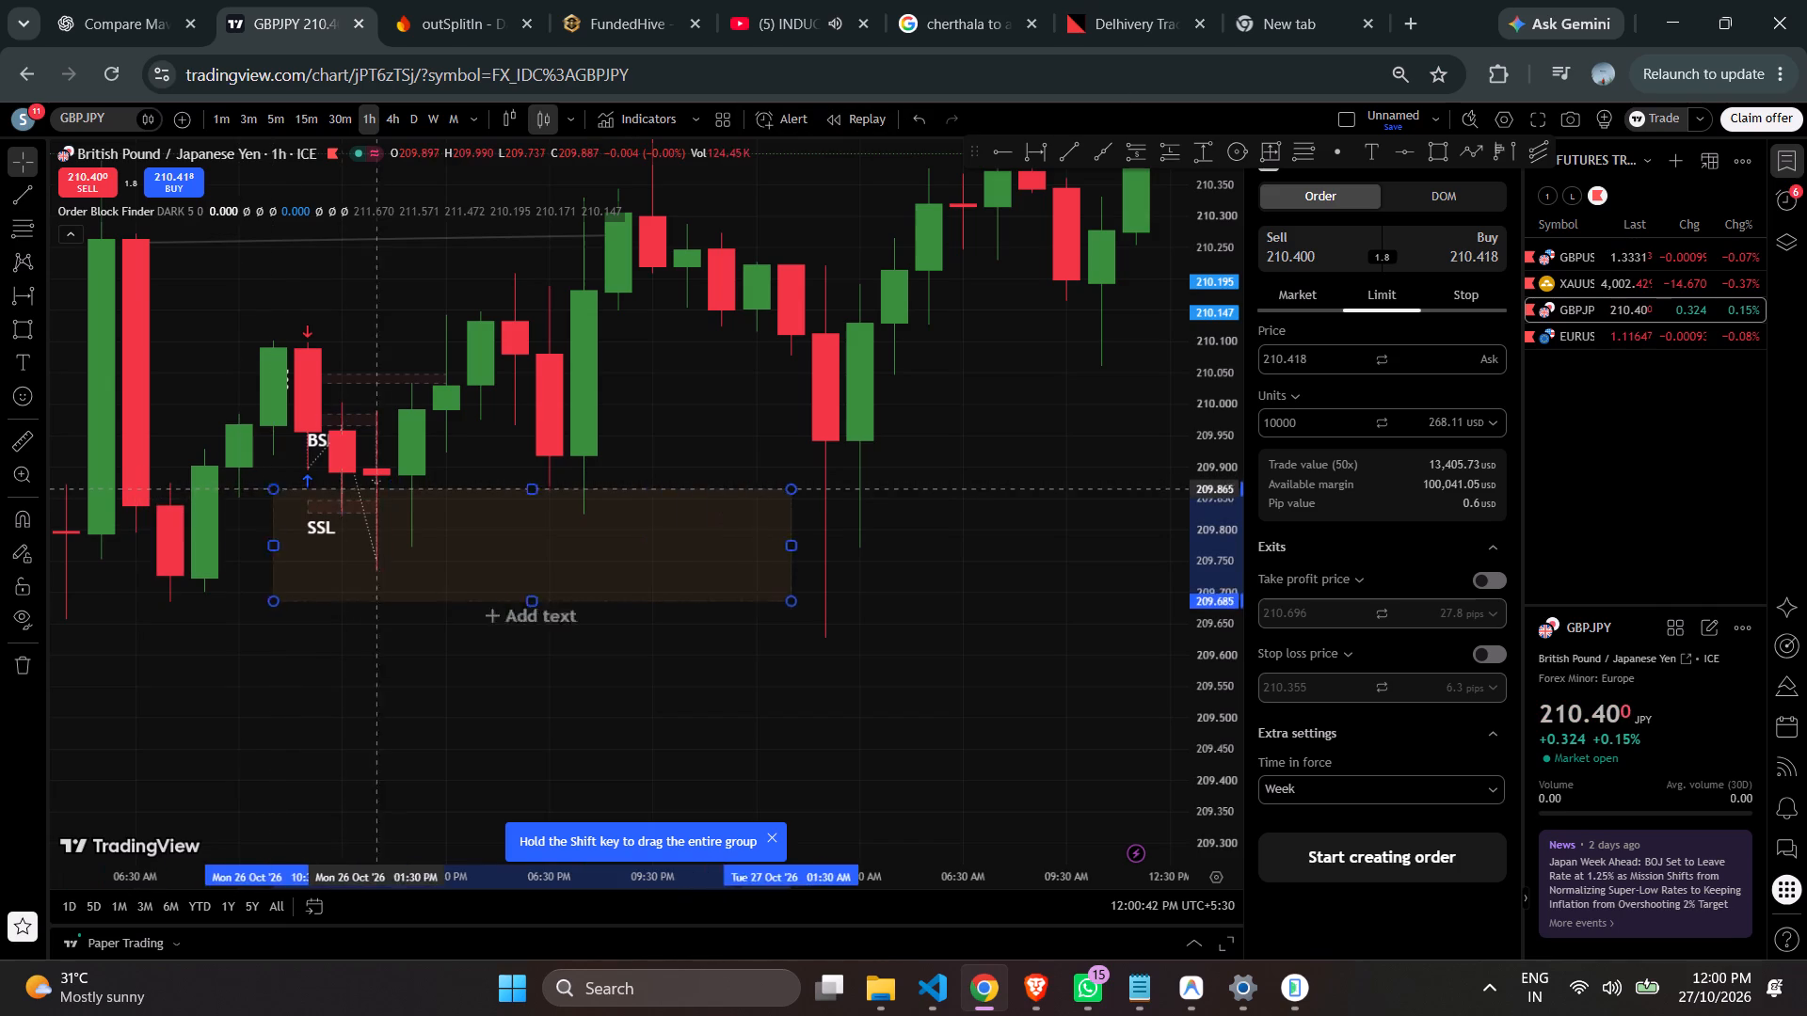
left_click_drag(377, 489, 457, 401)
Extend the zone rectangle's later edge past the current candle to 28 Oct 01:30 AM.
left_click_drag(856, 455, 1186, 418)
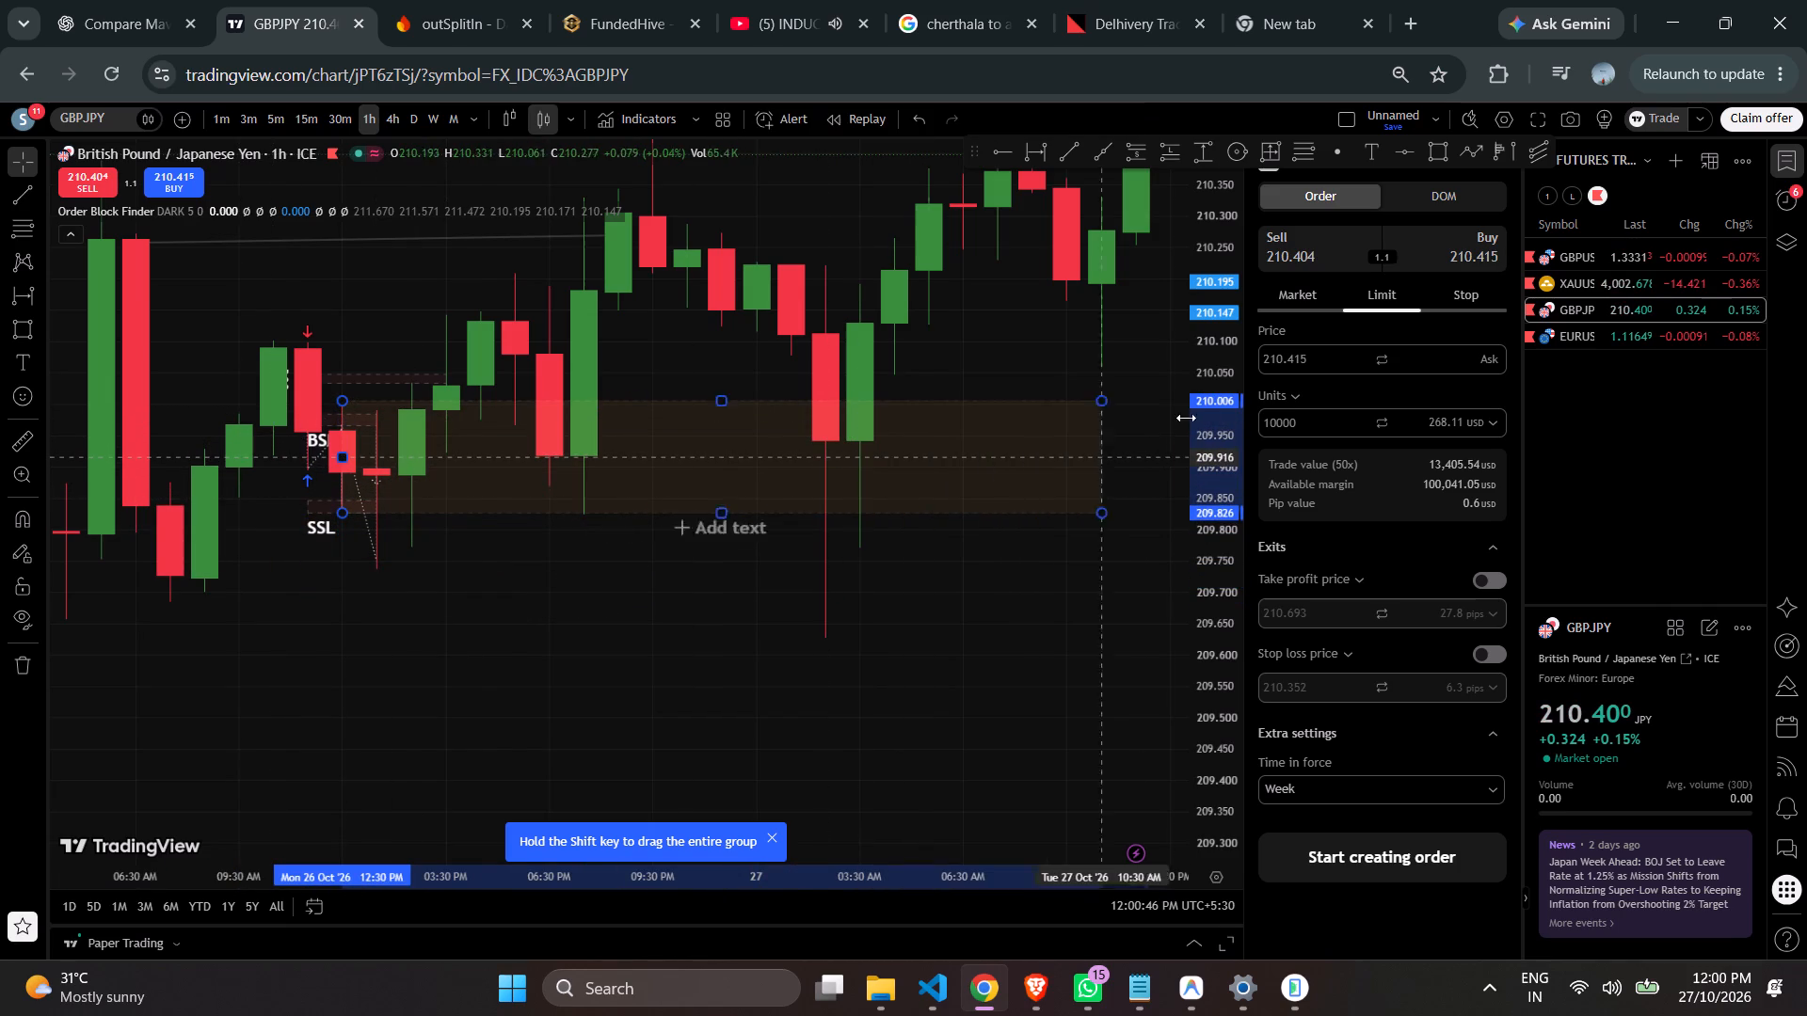
left_click_drag(1186, 418, 1243, 410)
left_click_drag(980, 643, 495, 693)
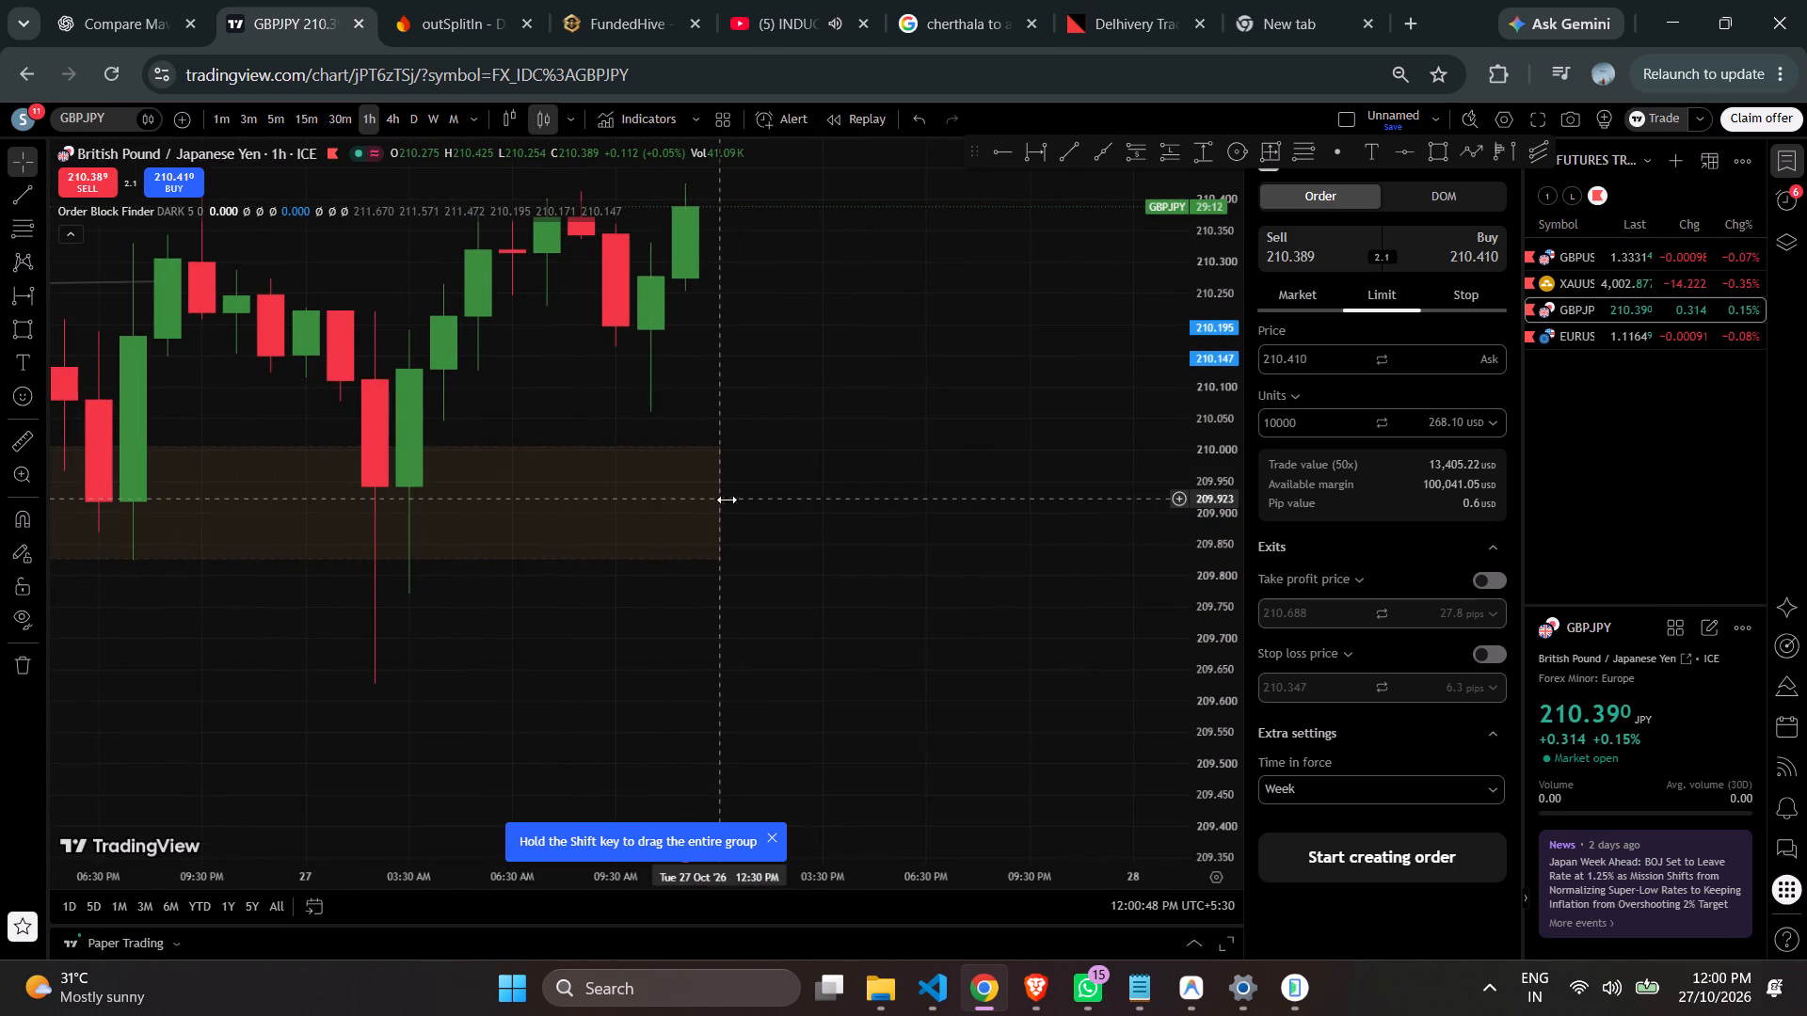
left_click_drag(721, 500, 1244, 445)
Delete the small SSL rectangle below the 26 Oct 11:30 AM candle.
scroll(693, 549, "down", 1)
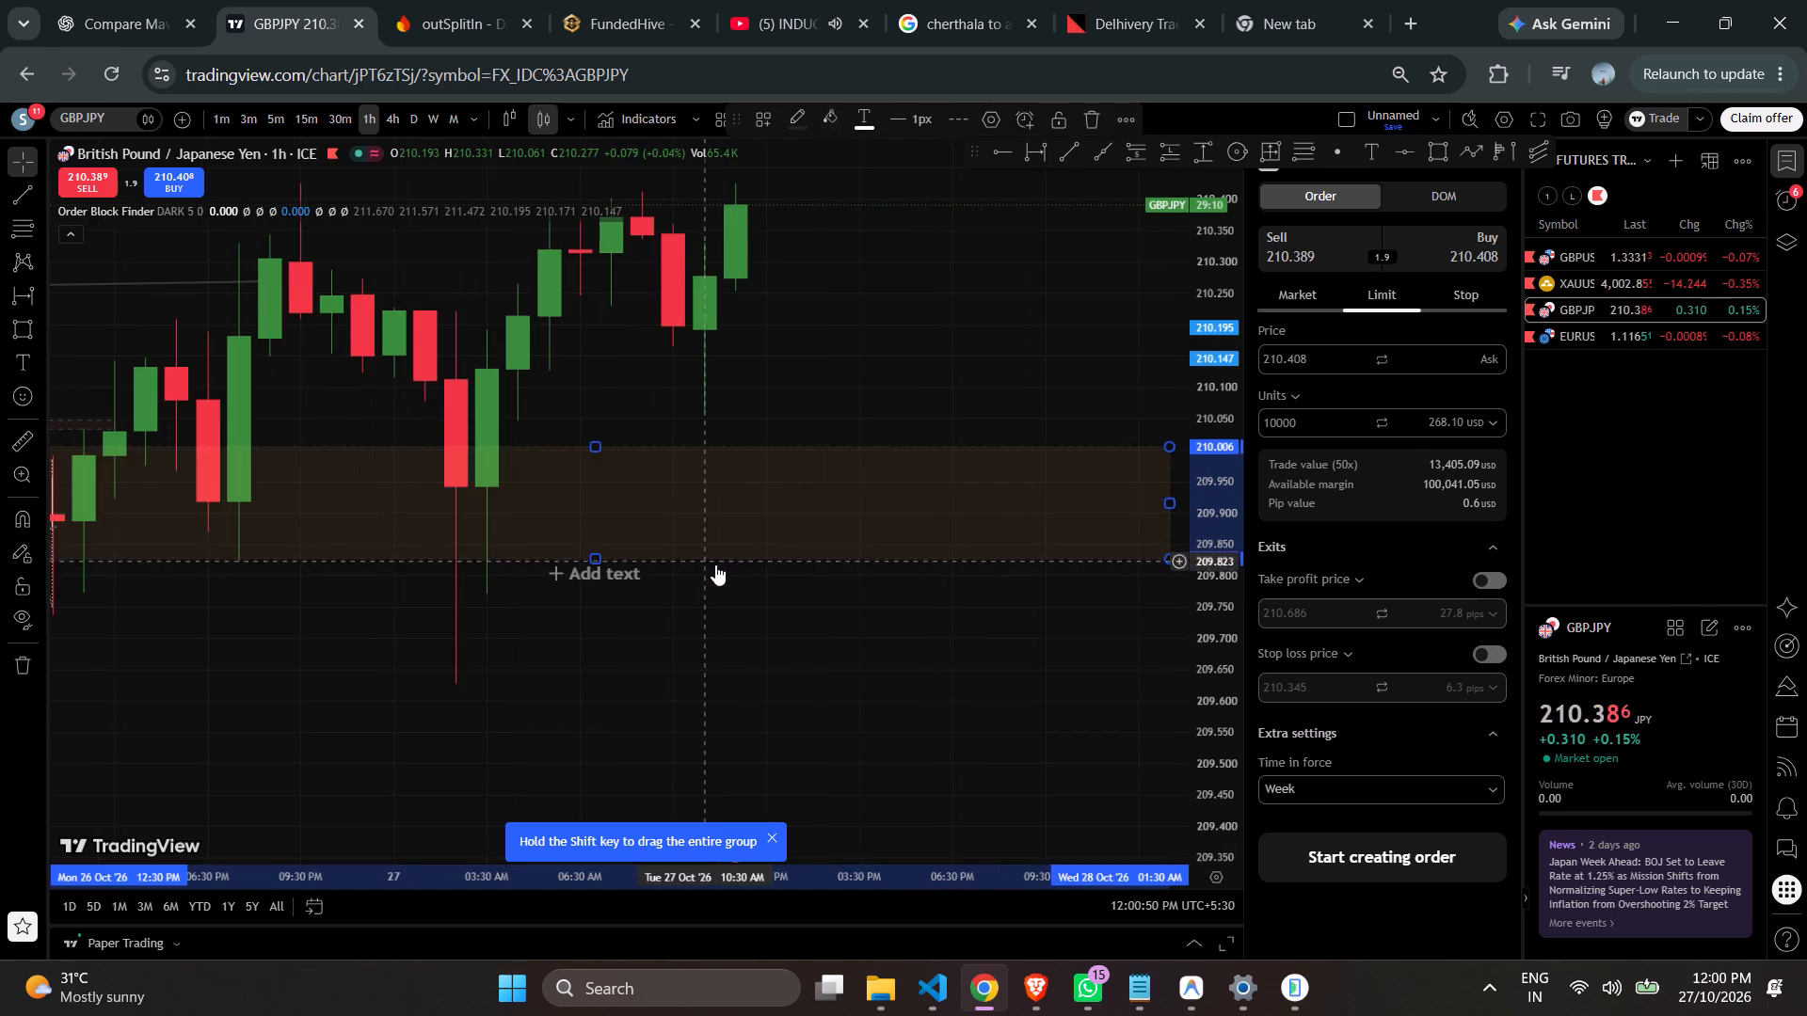
scroll(715, 565, "down", 1)
scroll(716, 567, "up", 1)
scroll(718, 569, "down", 3)
left_click(570, 553)
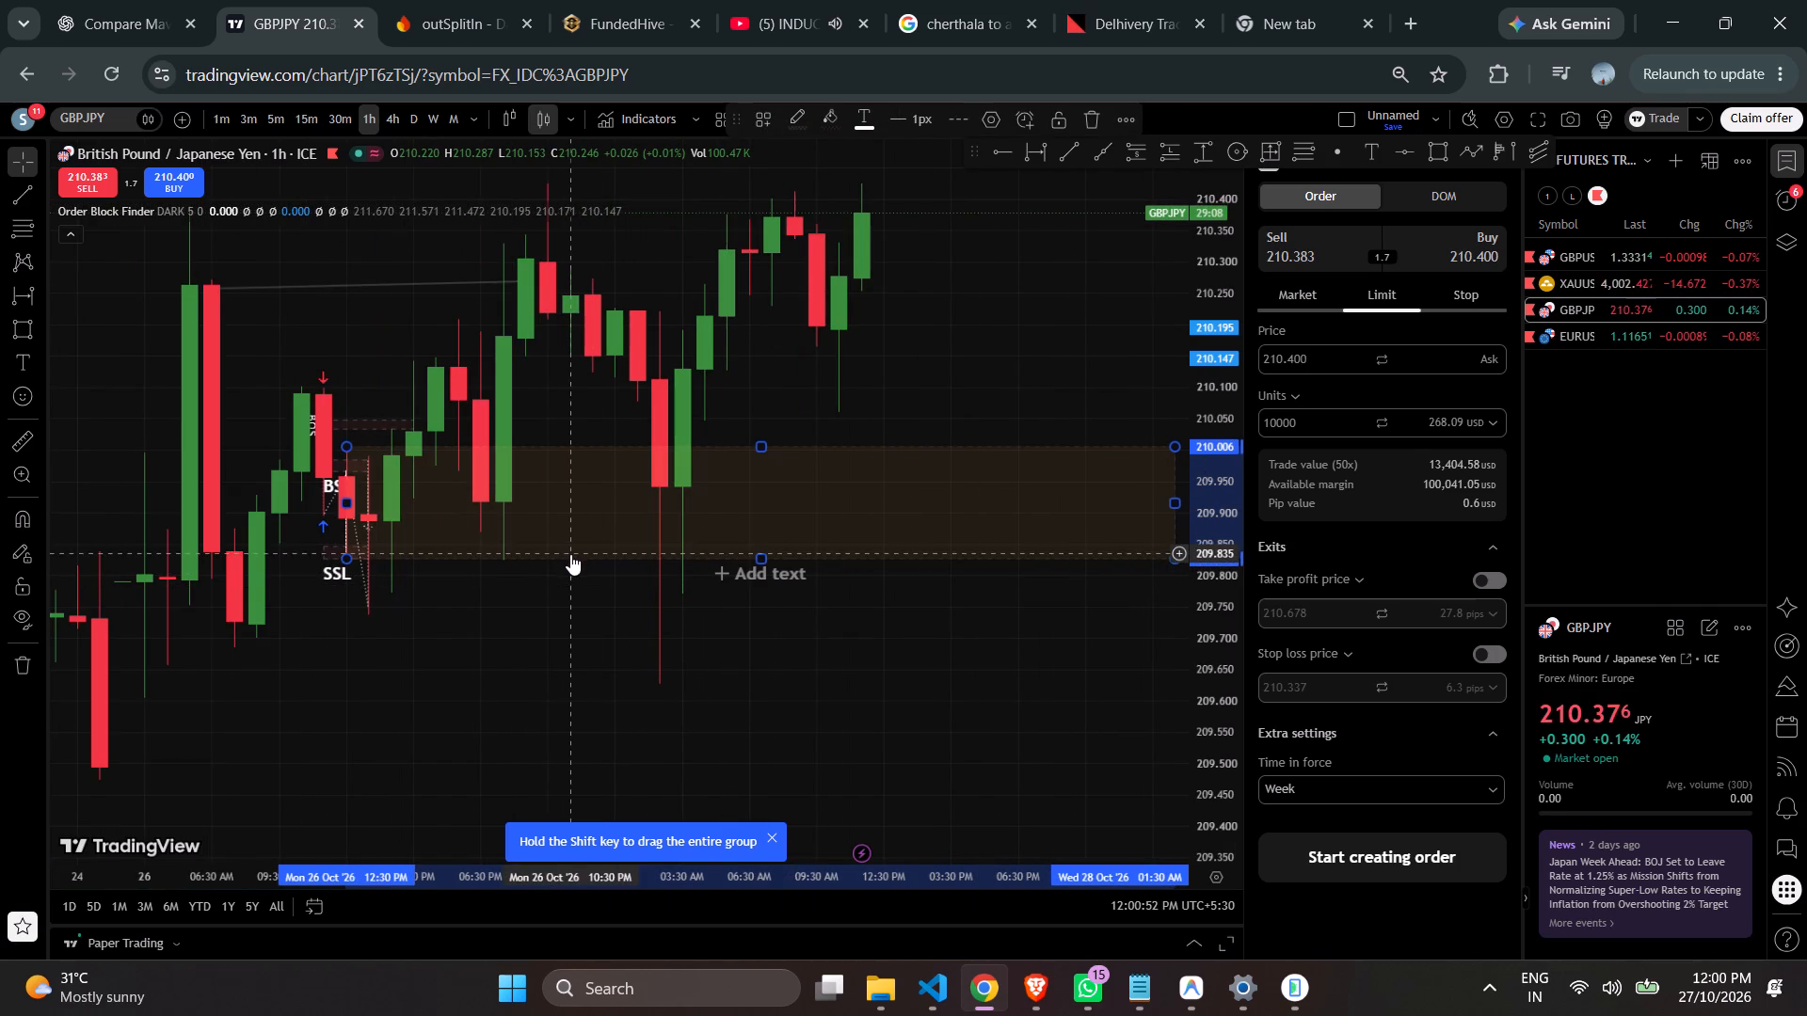
left_click(328, 559)
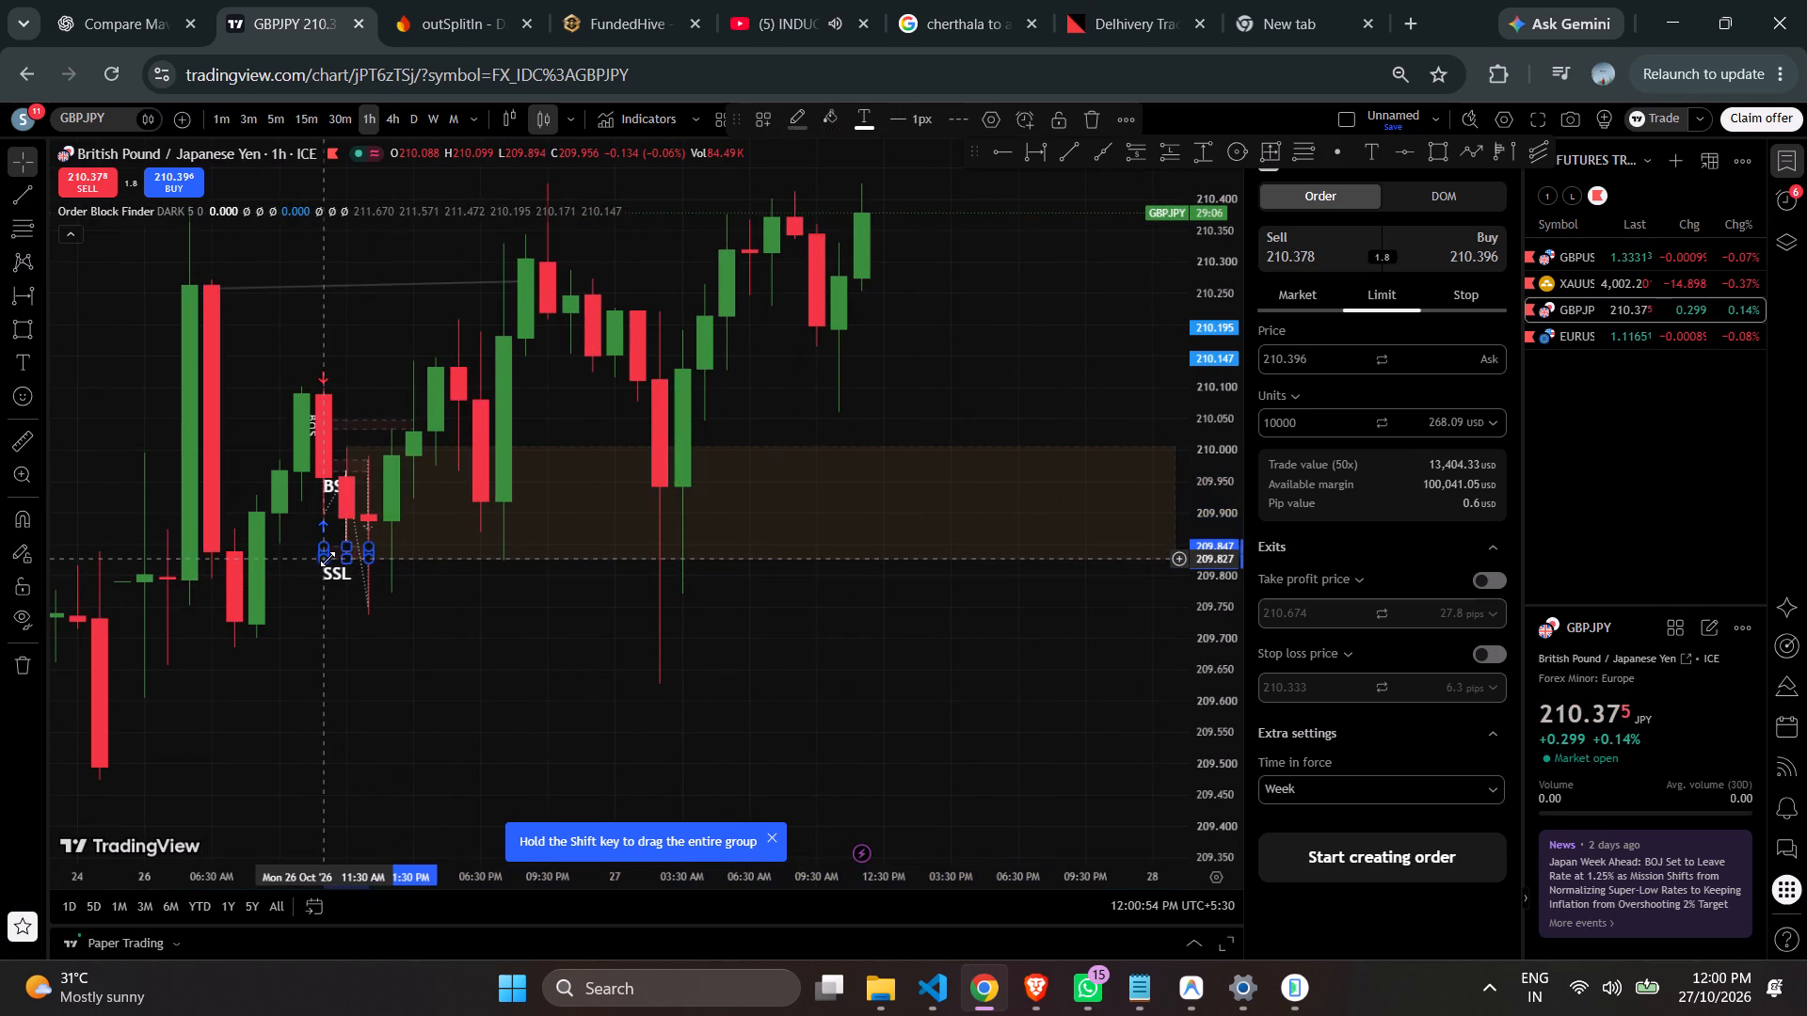
key("Delete")
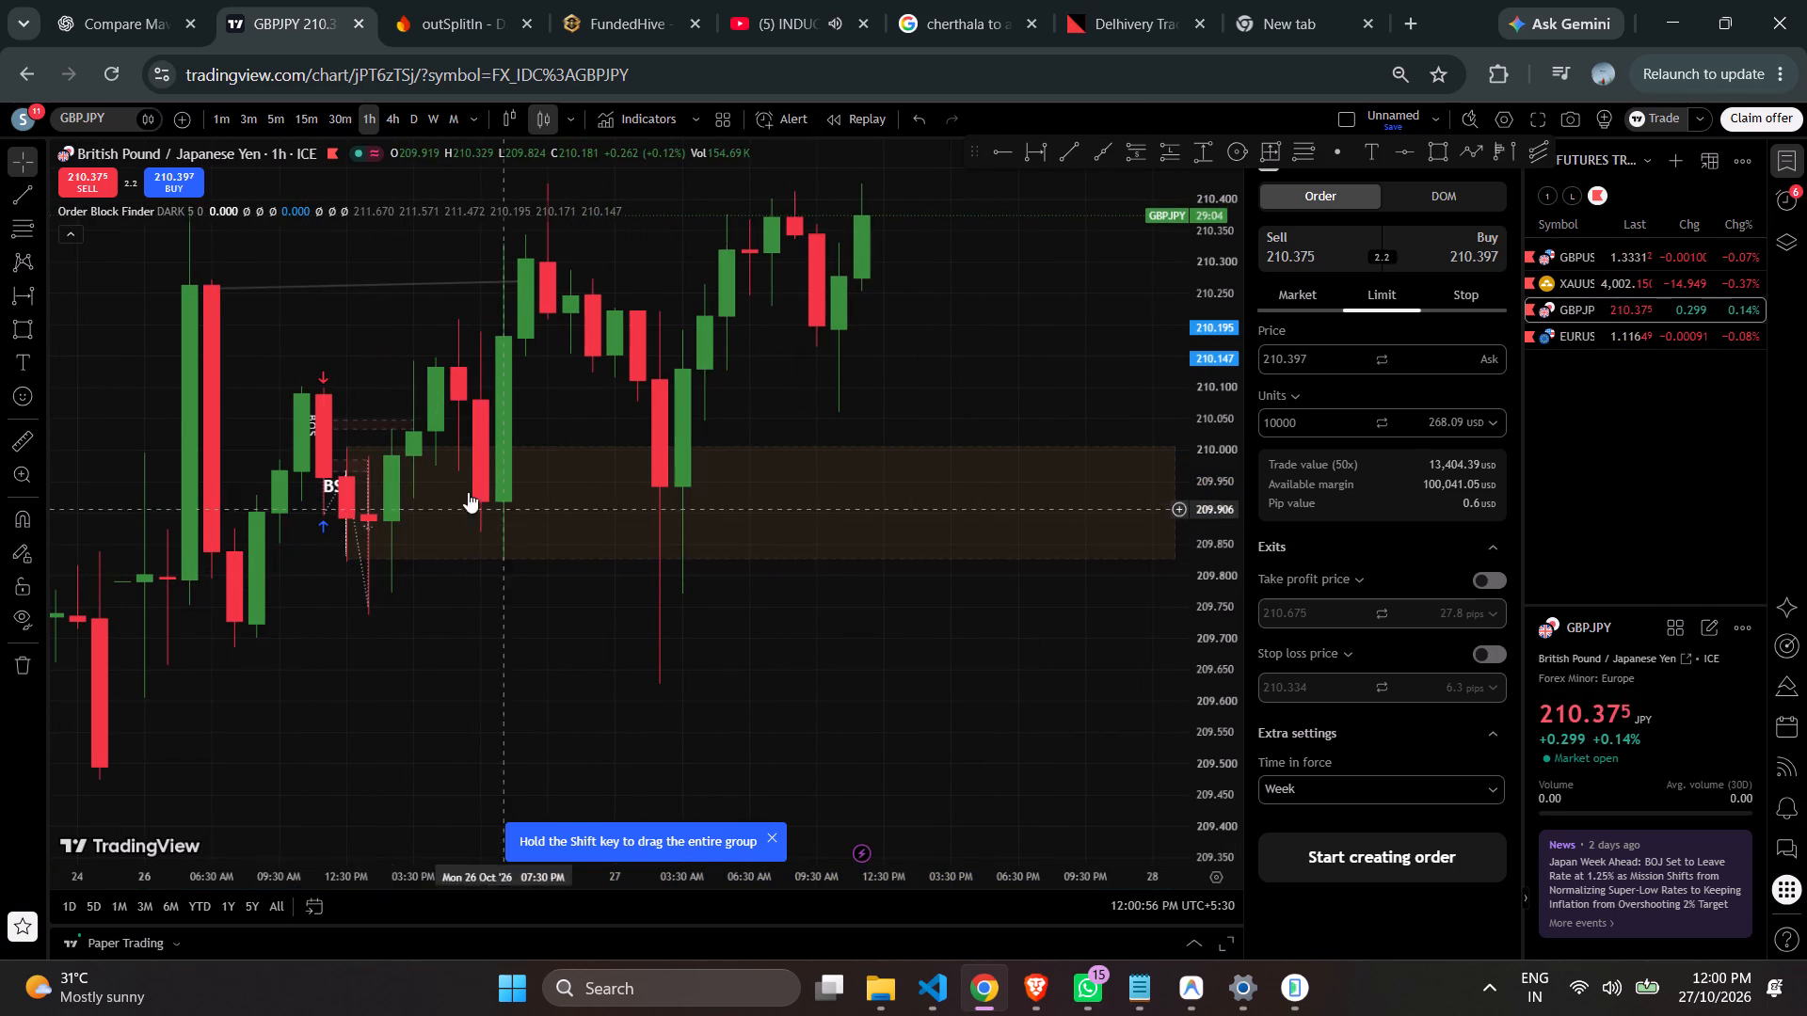
Delete the small rectangle at about 210.04 that starts at the 26 Oct 11:30 AM candle.
left_click(353, 425)
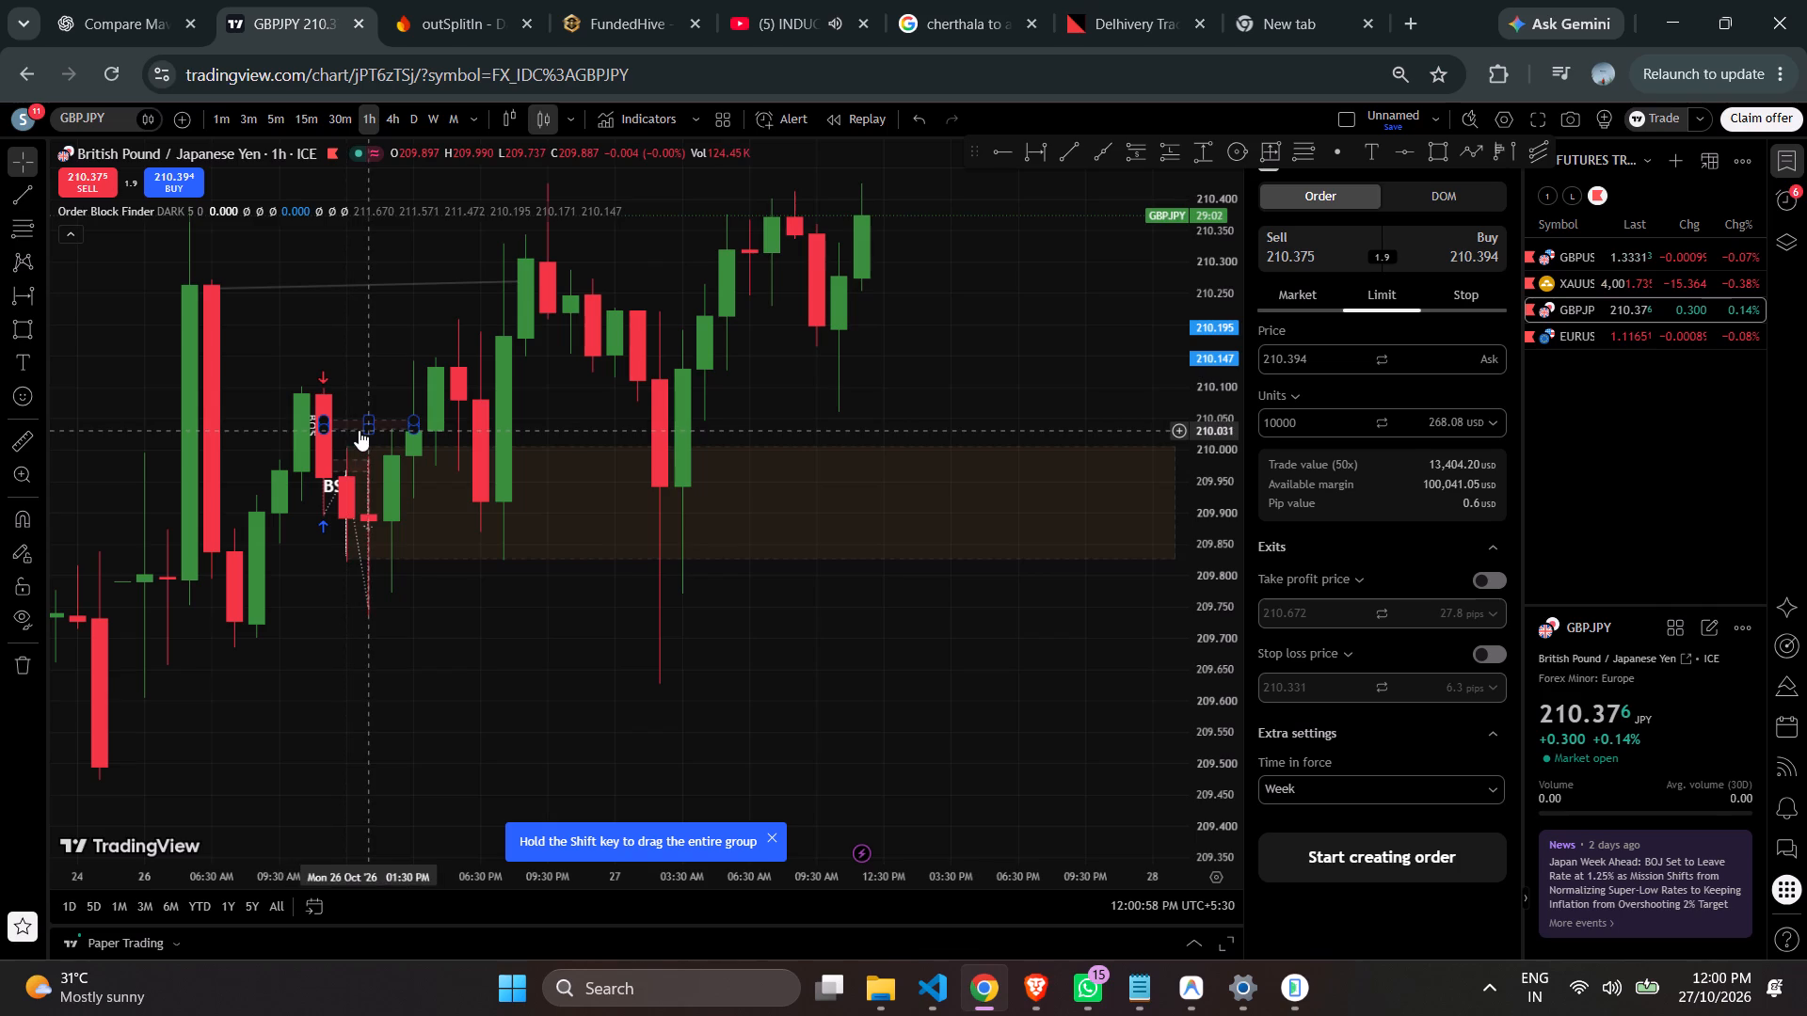
left_click(359, 430)
key("Delete")
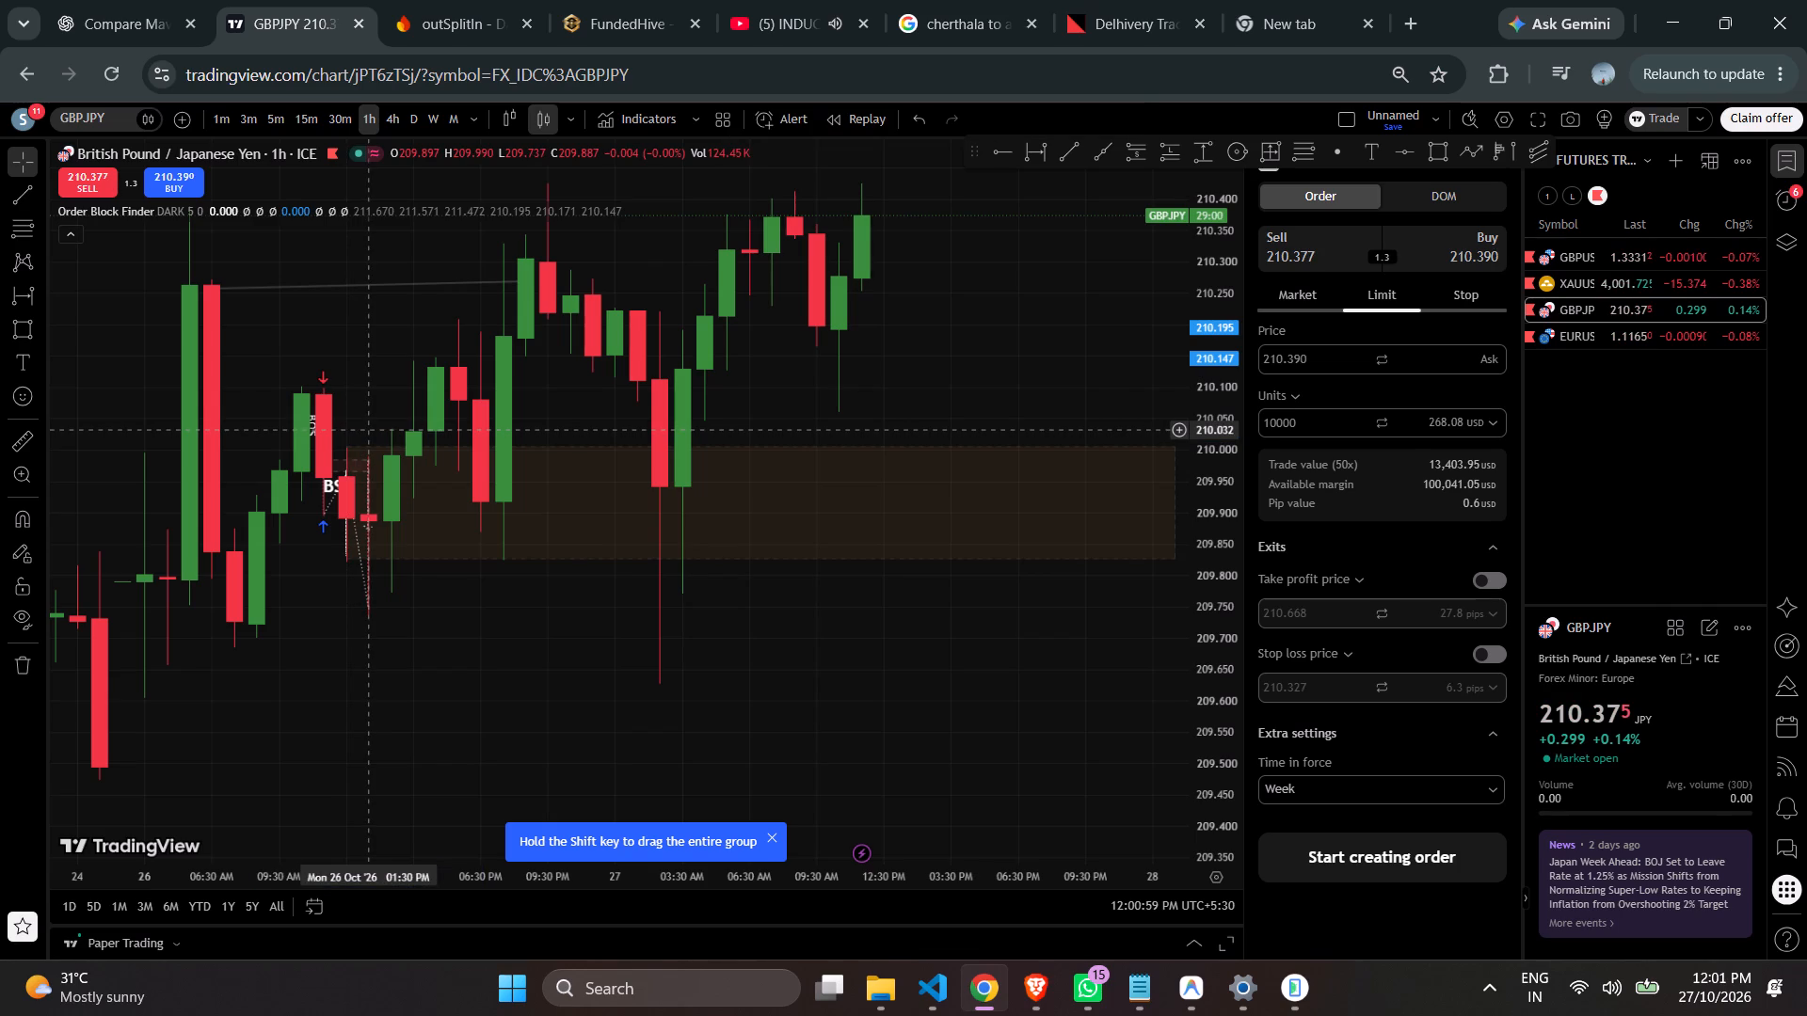
Delete the zigzag path drawing around the 26 Oct 12:30 PM and 01:30 PM candles.
scroll(440, 395, "up", 5)
scroll(431, 378, "down", 1)
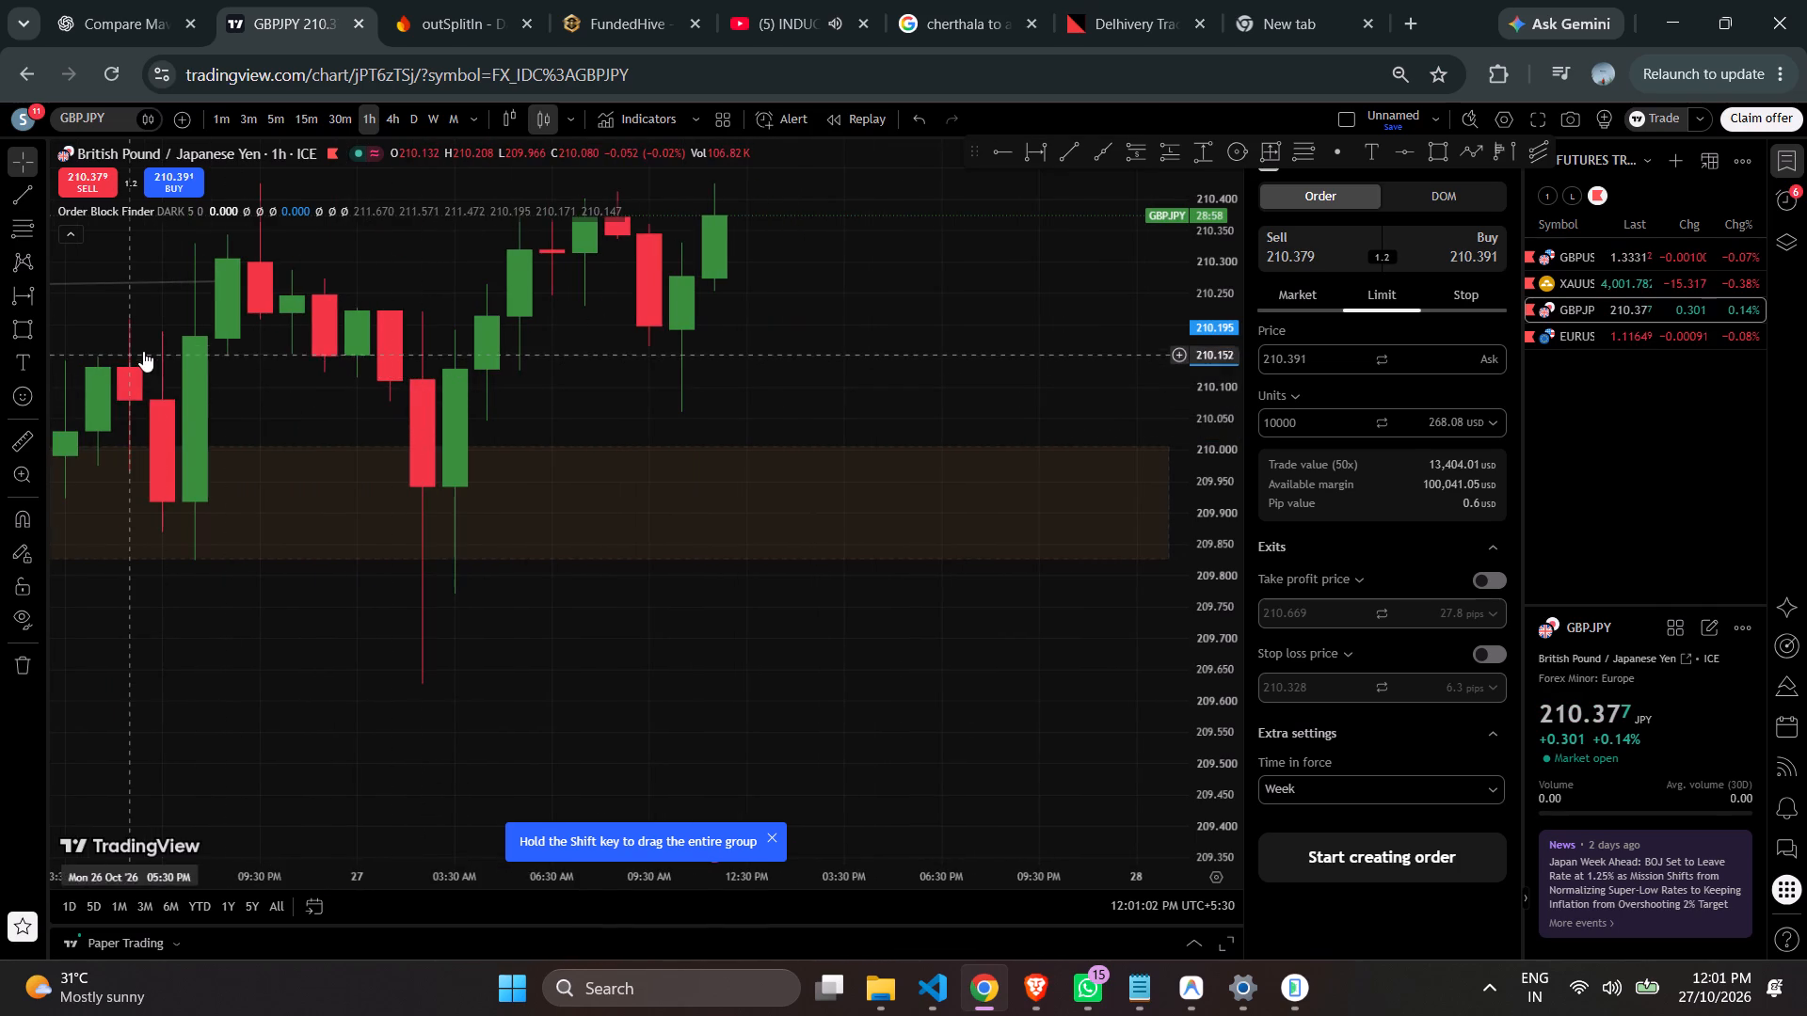
left_click_drag(128, 320, 568, 334)
left_click(363, 478)
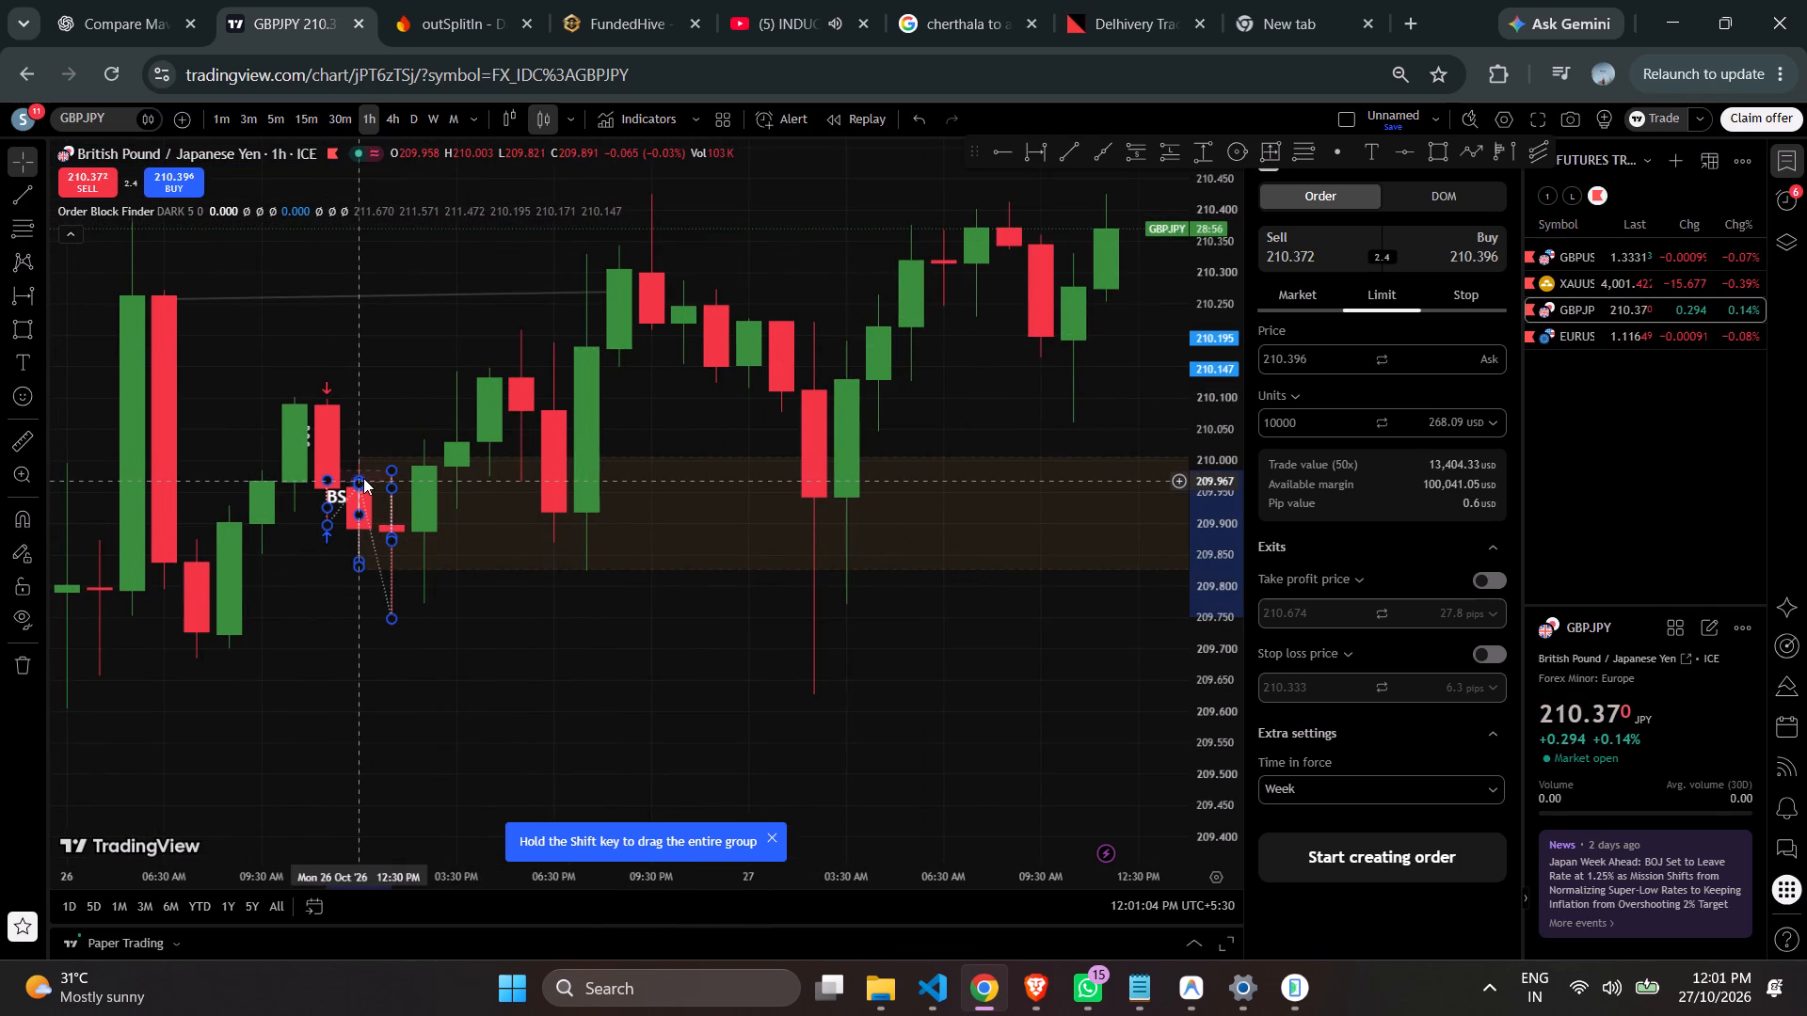
key("Delete")
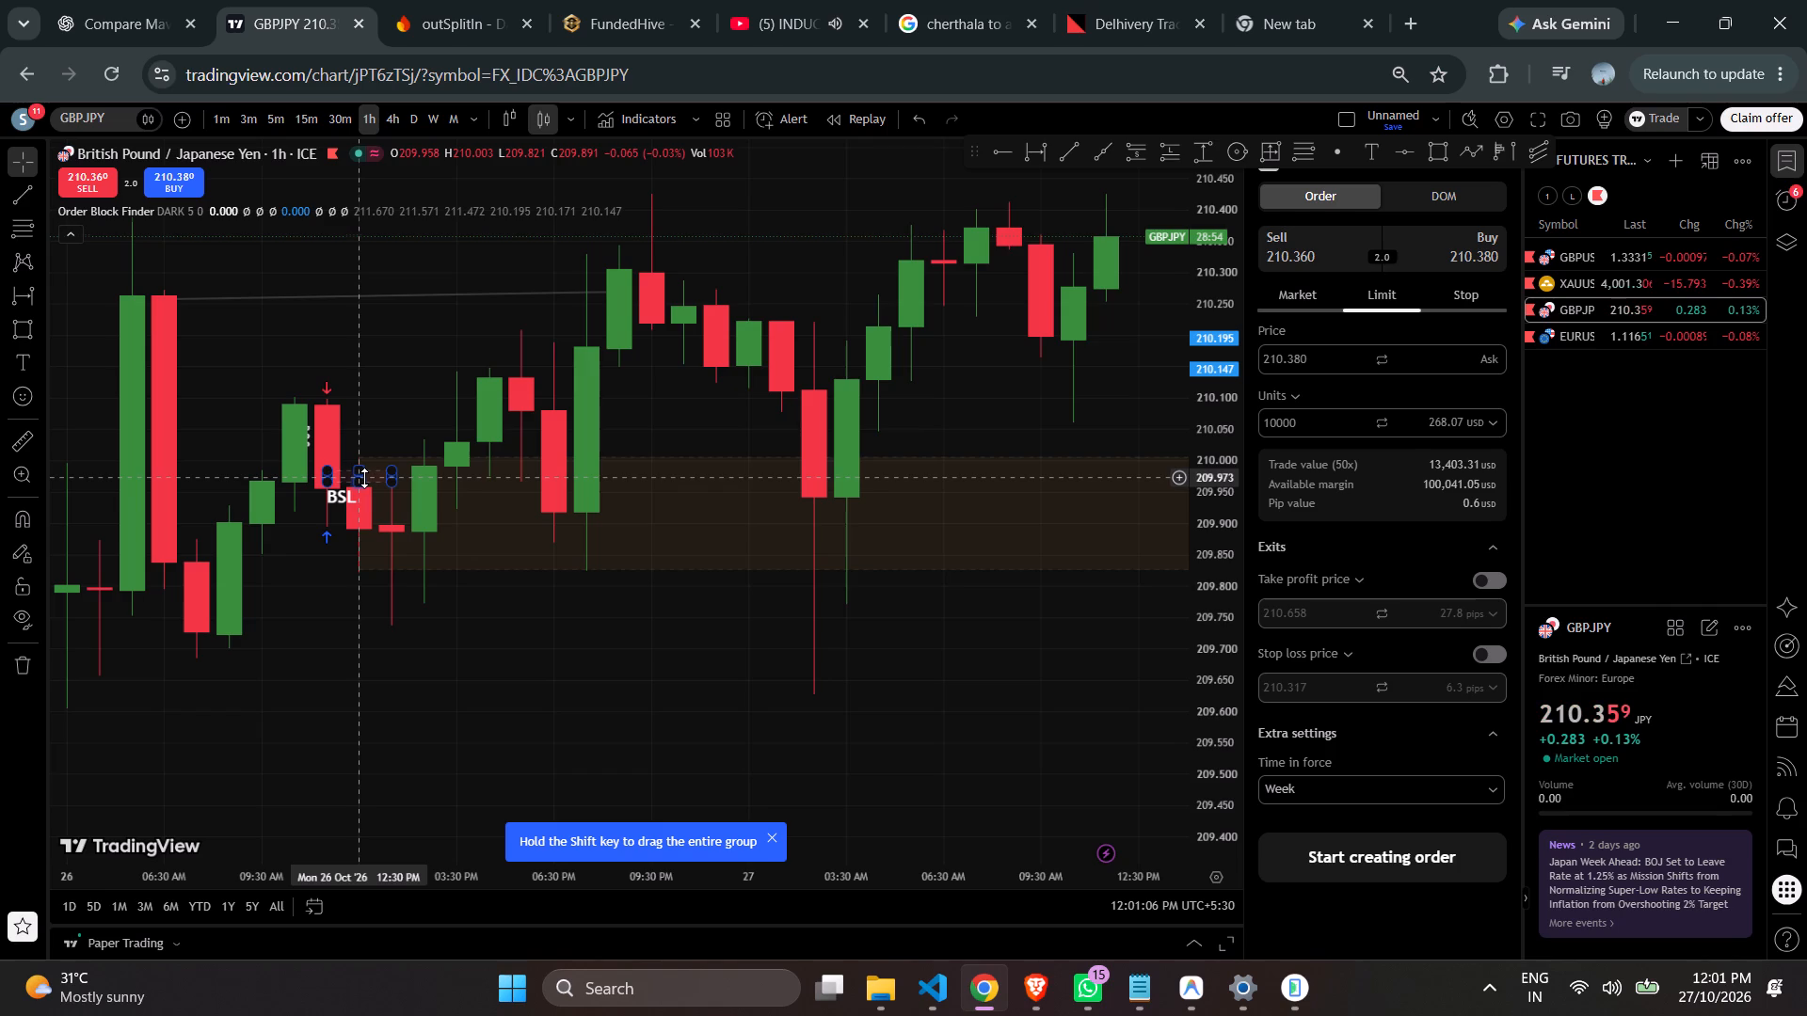
Delete the small BSL rectangle at the 26 Oct 11:30 AM to 01:30 PM candles.
left_click(364, 478)
key("Home")
key("Delete")
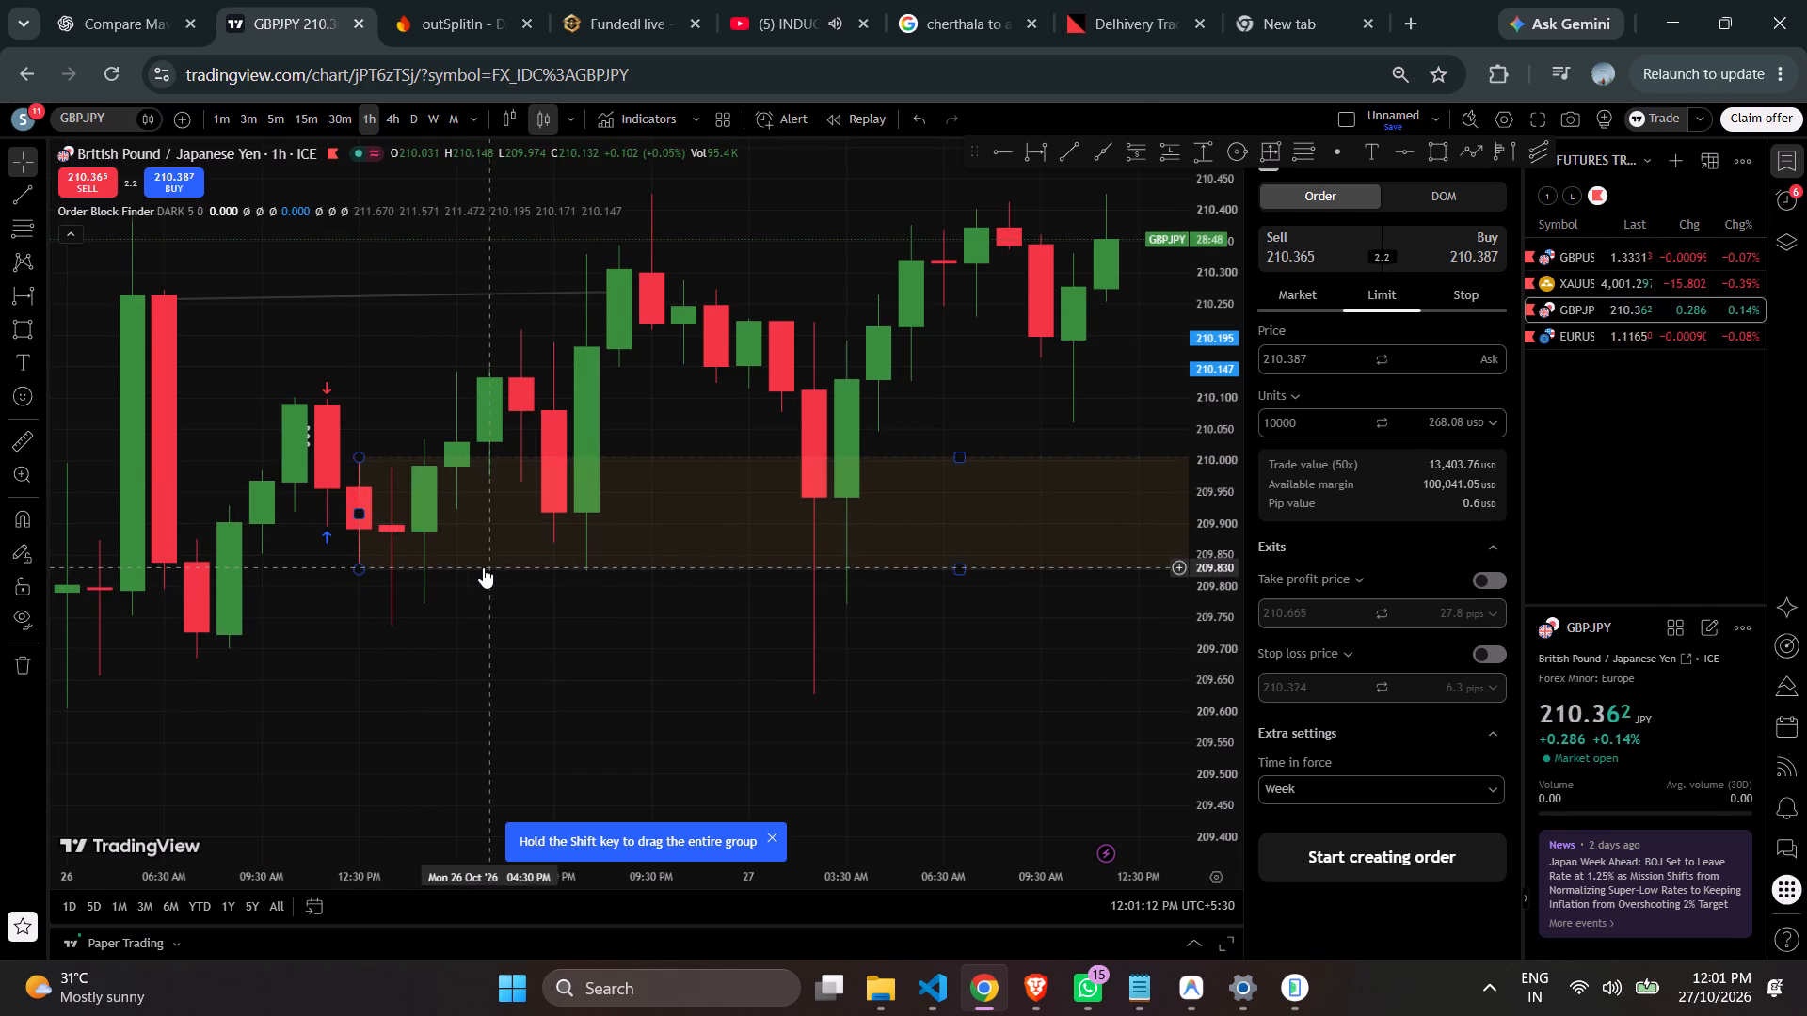
Resize the zone rectangle to start at the 26 Oct 01:30 PM candle and span 209.737 to 209.987.
scroll(483, 567, "down", 5)
scroll(652, 565, "up", 1)
left_click_drag(820, 683, 696, 706)
left_click_drag(536, 479, 540, 485)
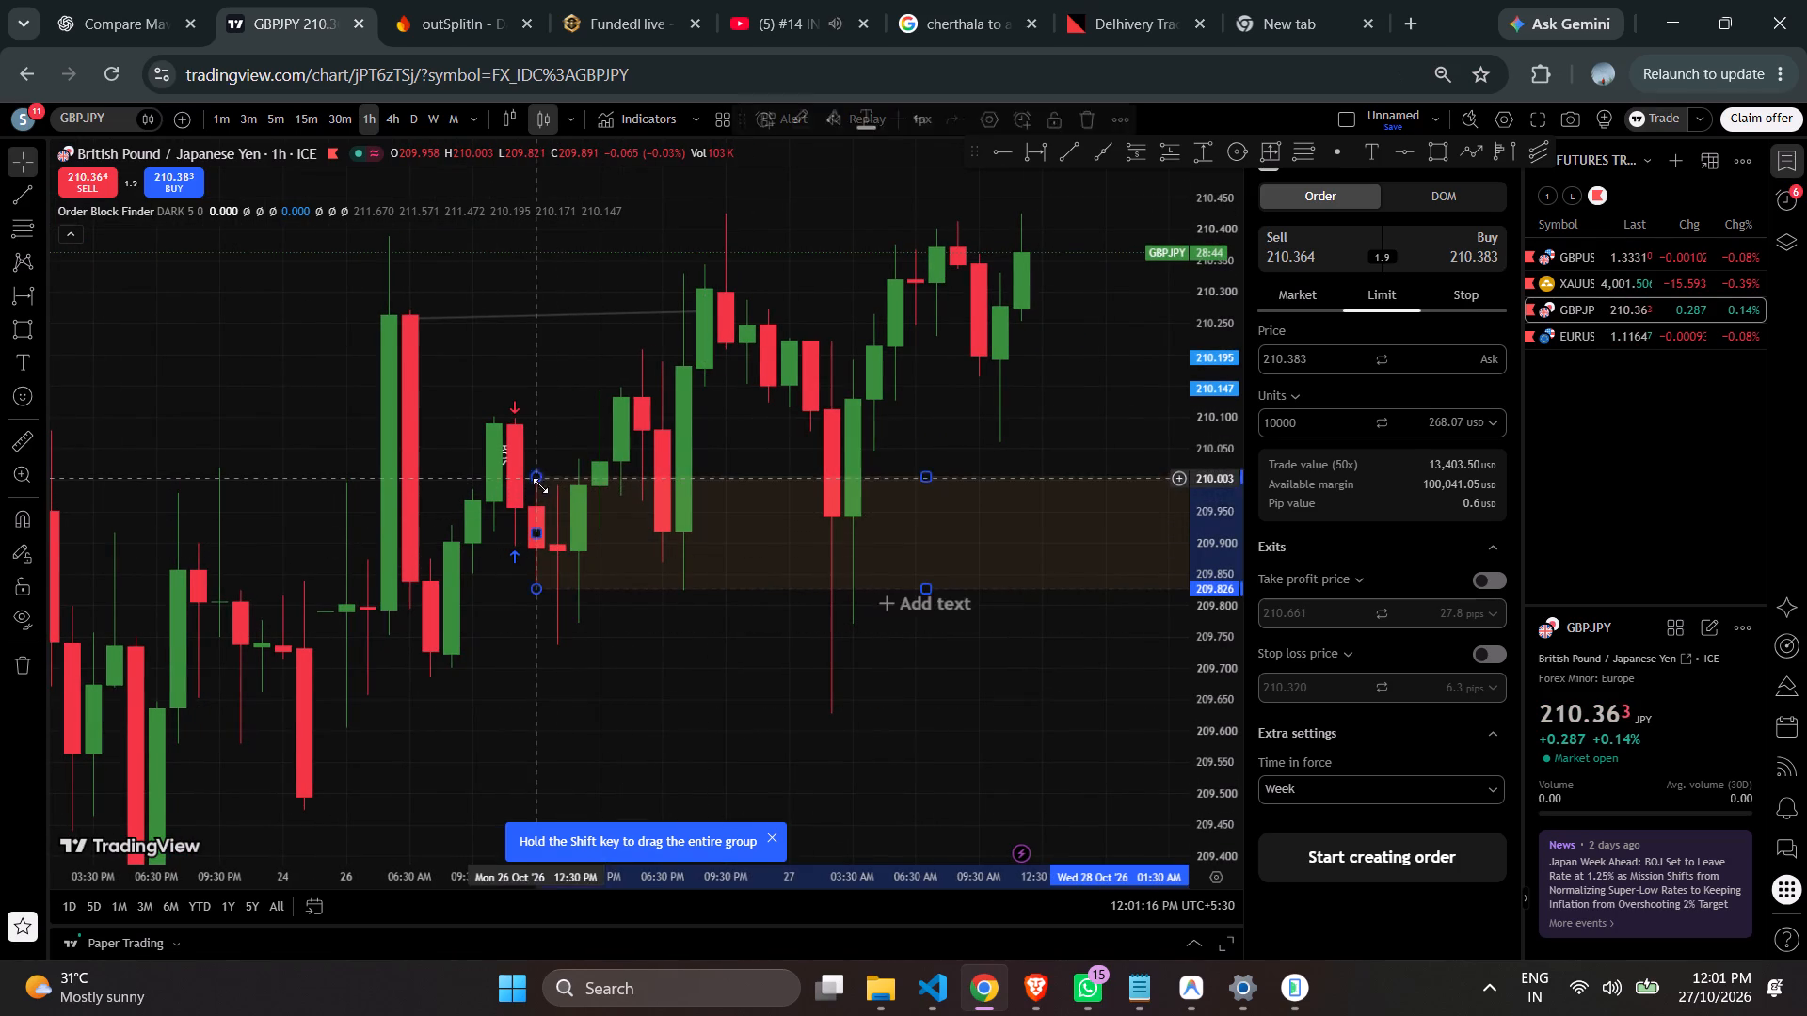
left_click_drag(540, 485, 556, 488)
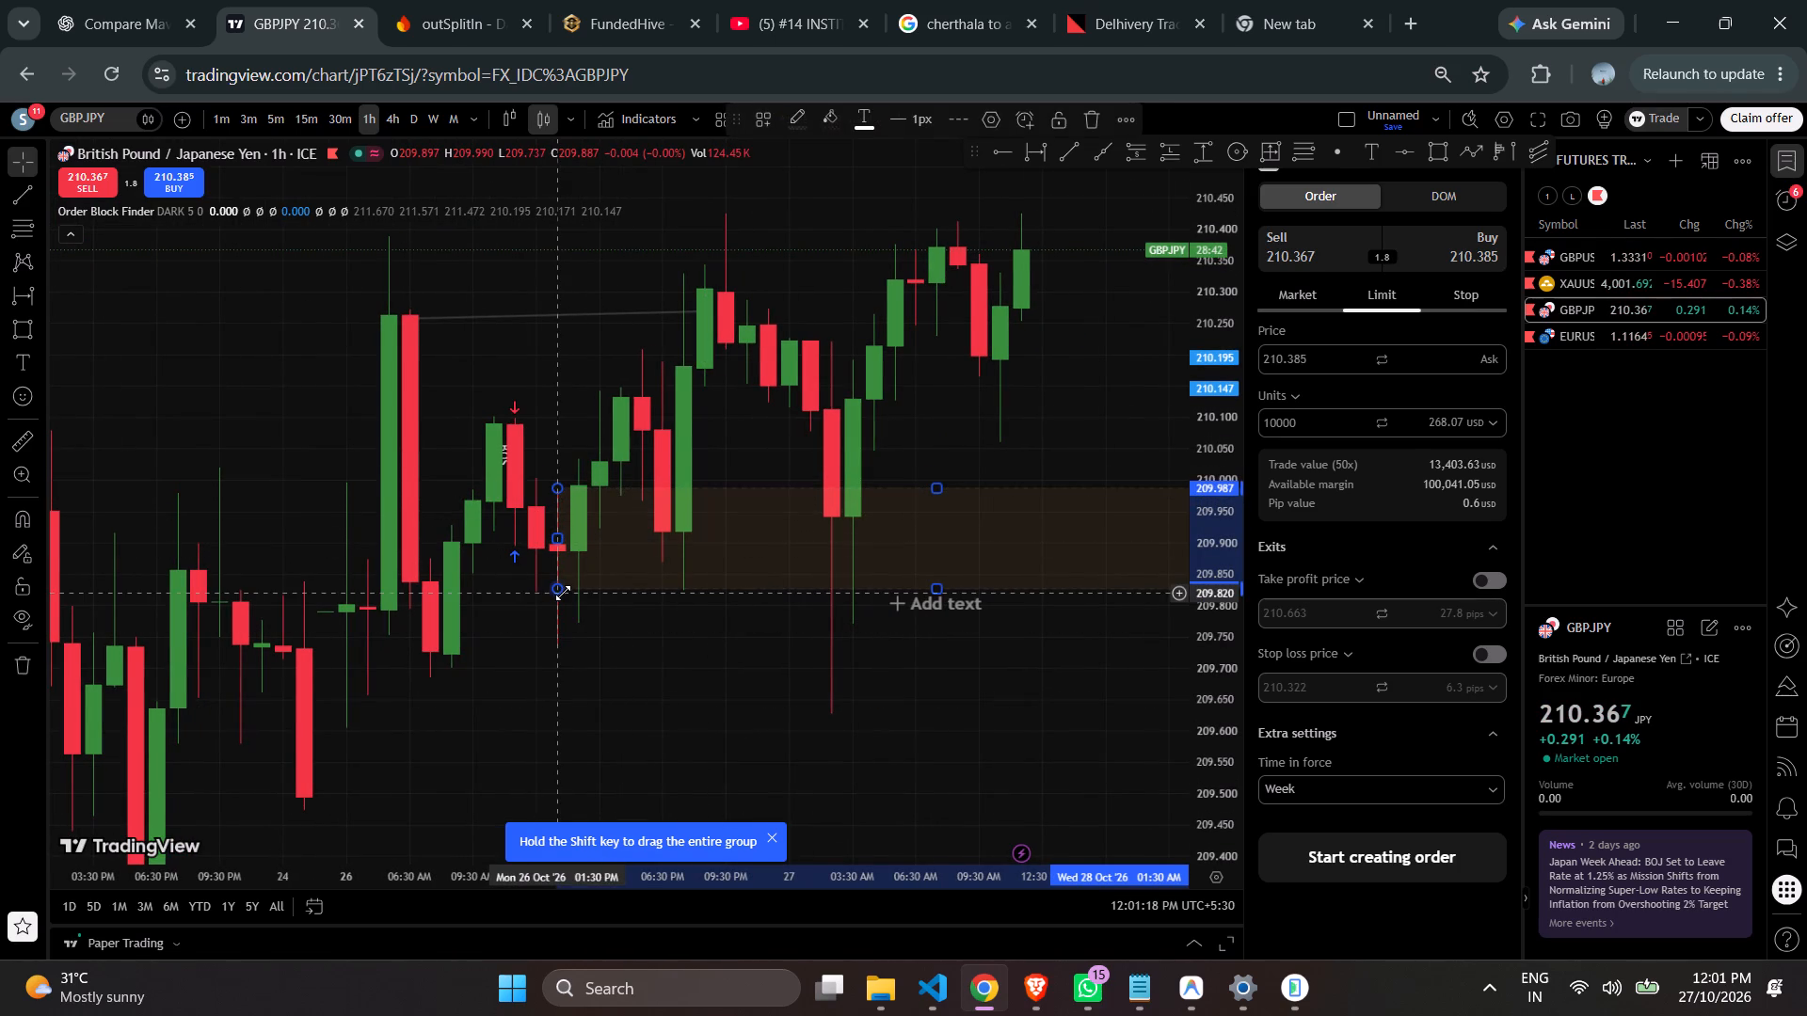
left_click_drag(562, 590, 556, 645)
Reposition the trend line to run level at 210.102 from the 26 Oct 11:30 AM candle to 04:30 PM.
scroll(1193, 350, "down", 3)
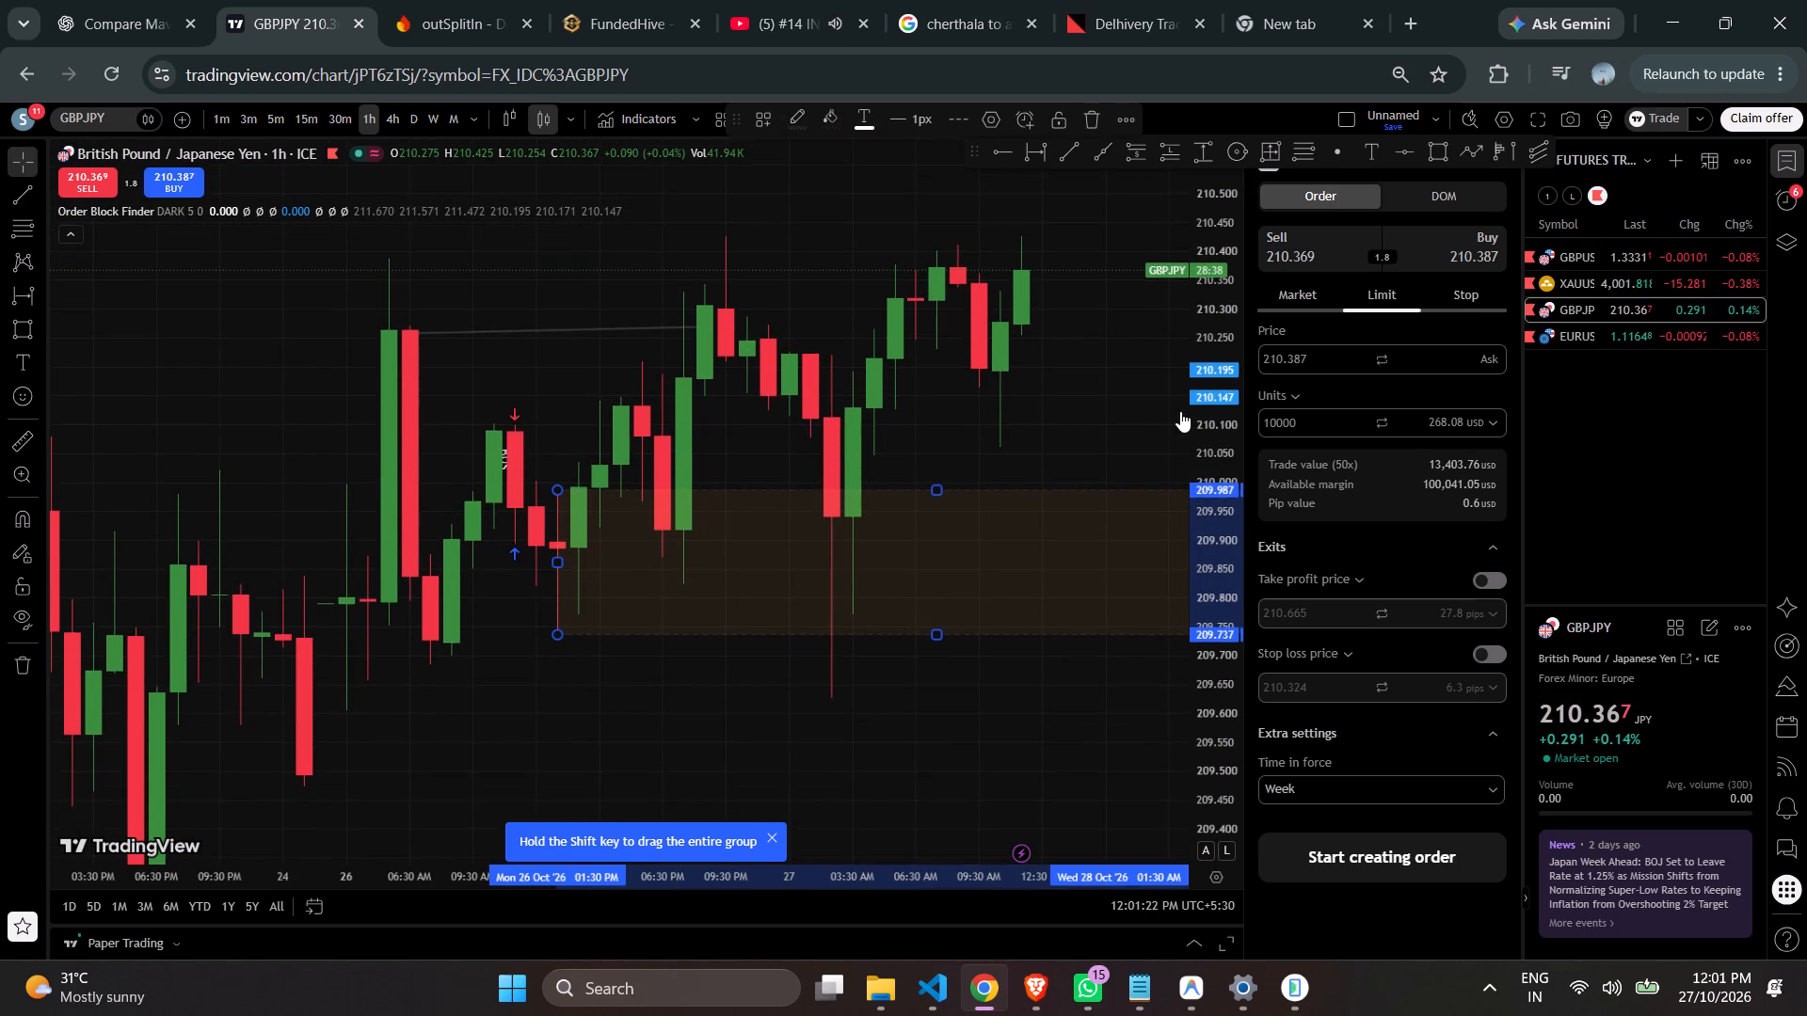
left_click_drag(1160, 416, 922, 495)
scroll(888, 460, "down", 7)
scroll(936, 500, "up", 3)
scroll(936, 500, "down", 1)
scroll(816, 480, "up", 4)
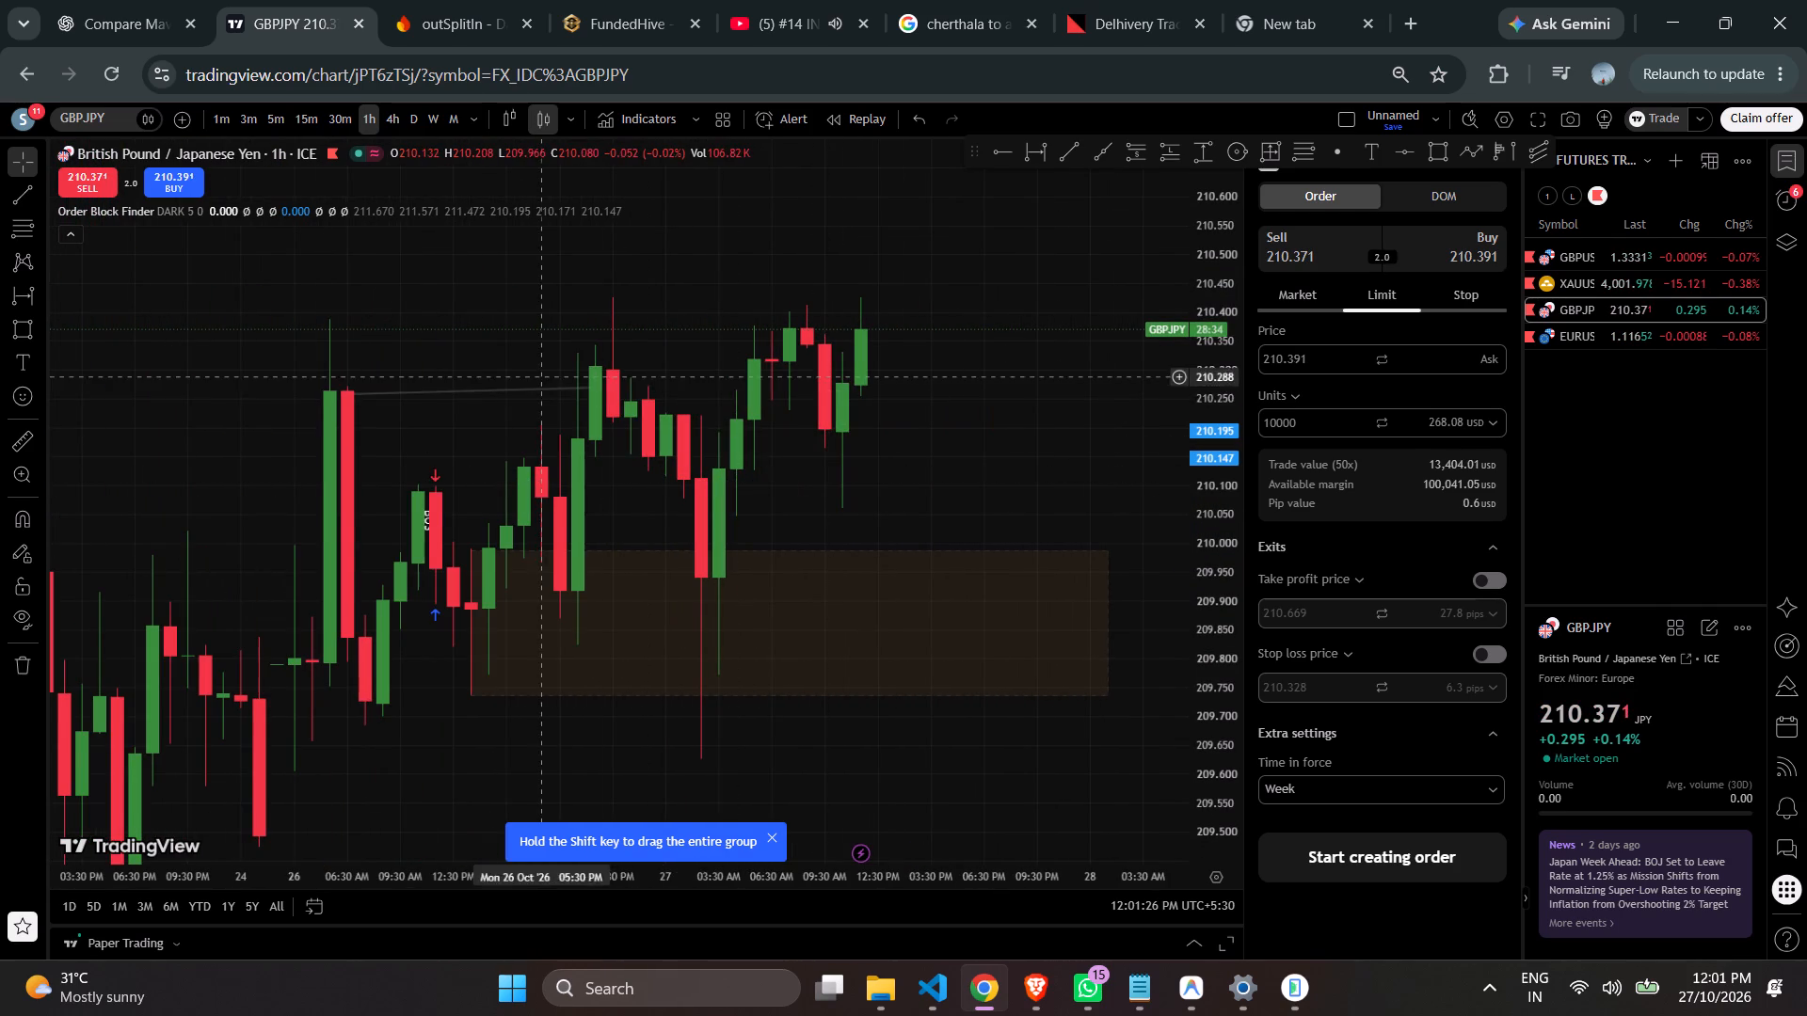
left_click_drag(598, 389, 524, 467)
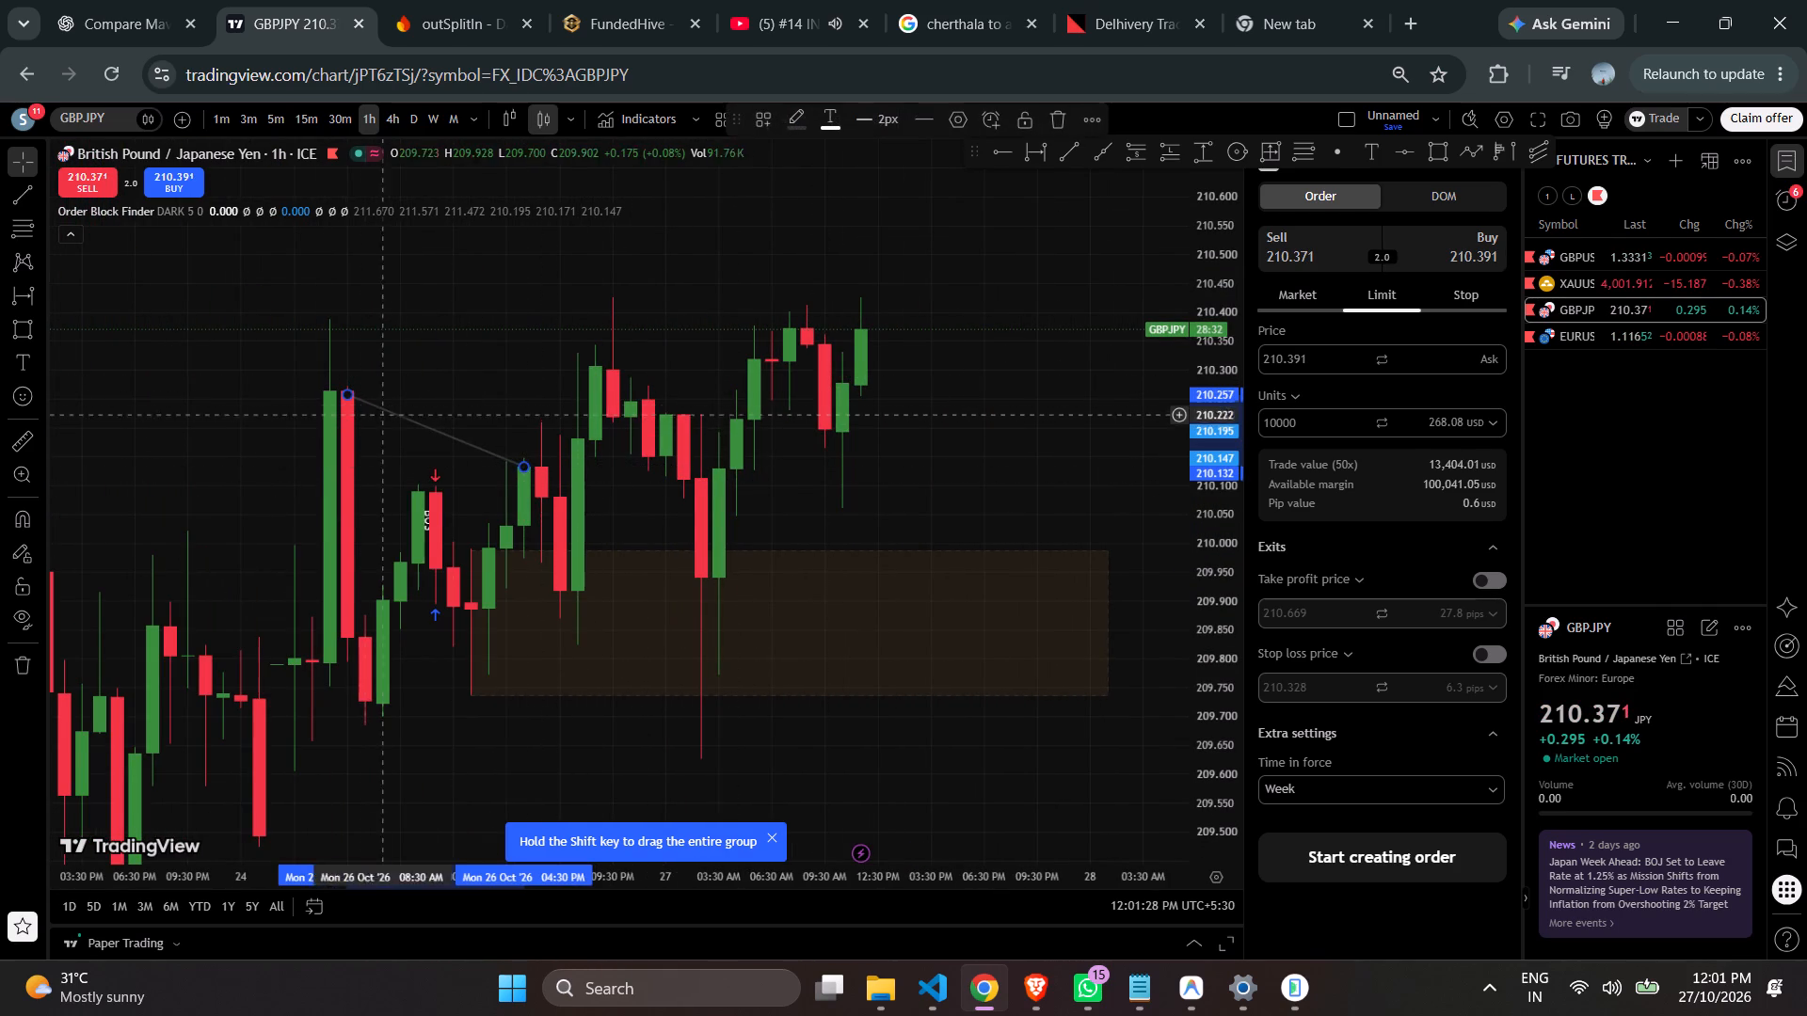
left_click_drag(343, 394, 425, 490)
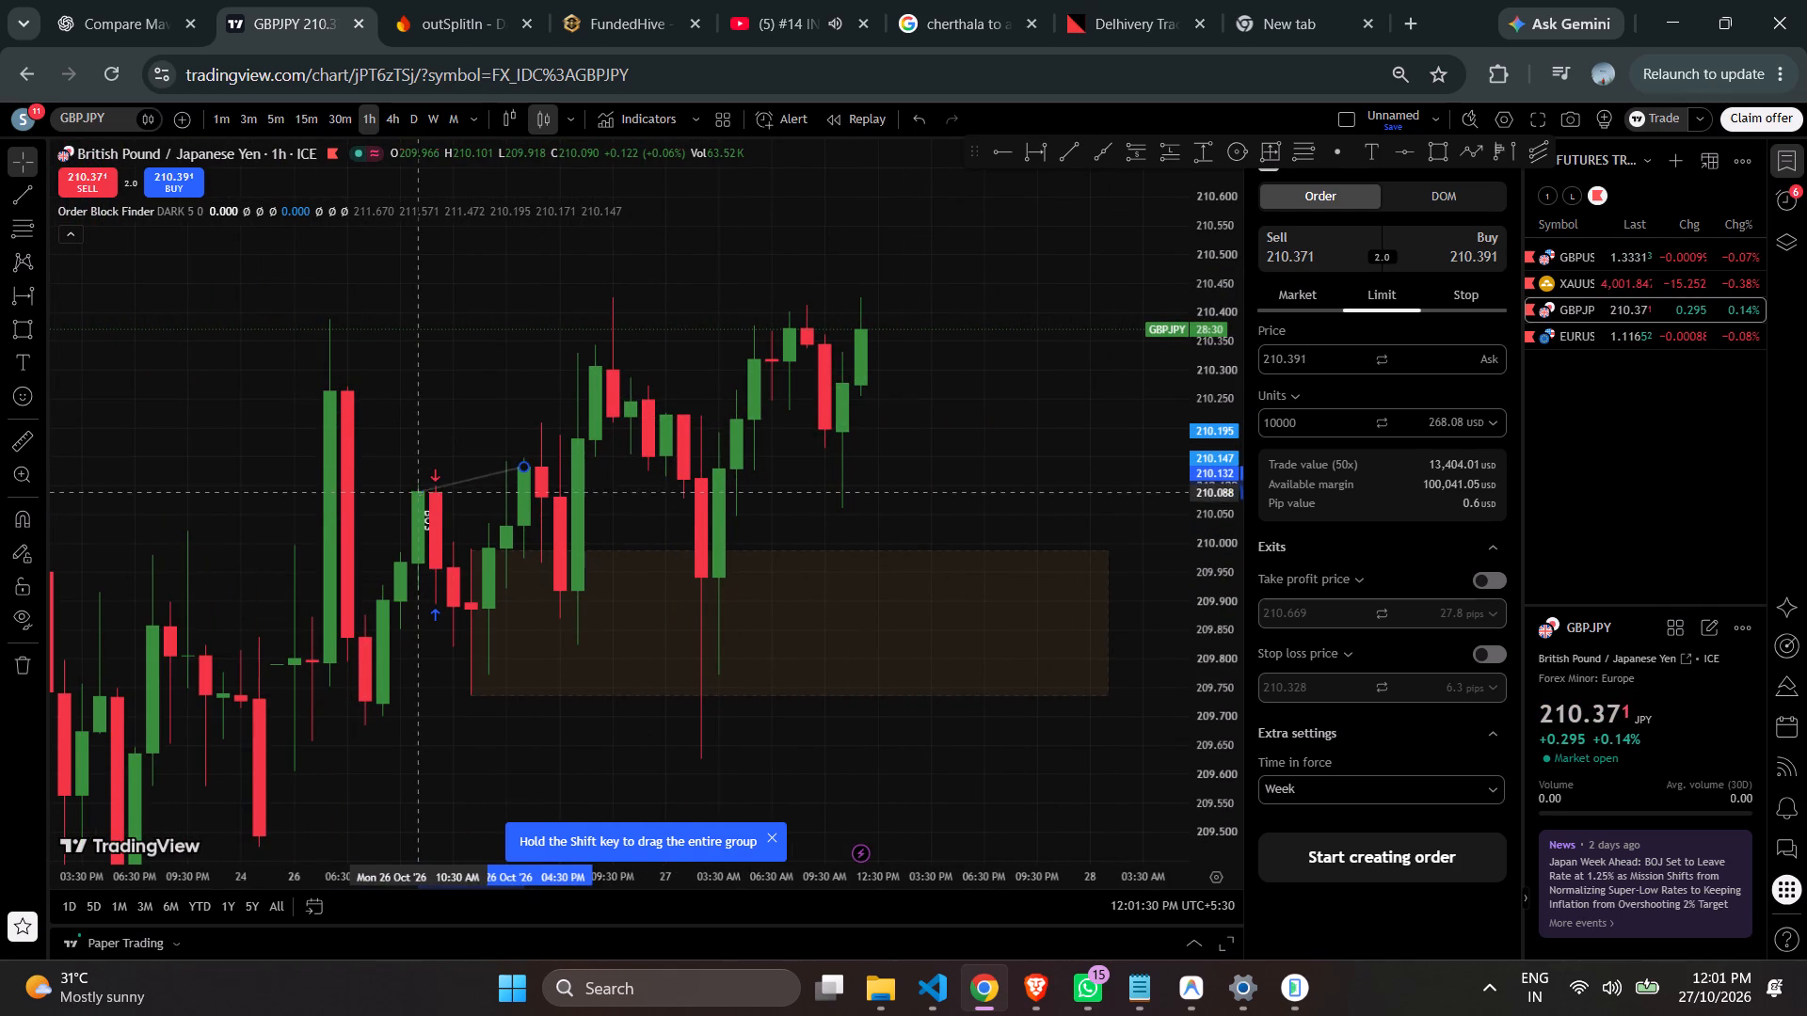
left_click_drag(524, 464, 524, 486)
left_click_drag(419, 485, 431, 484)
left_click(521, 486)
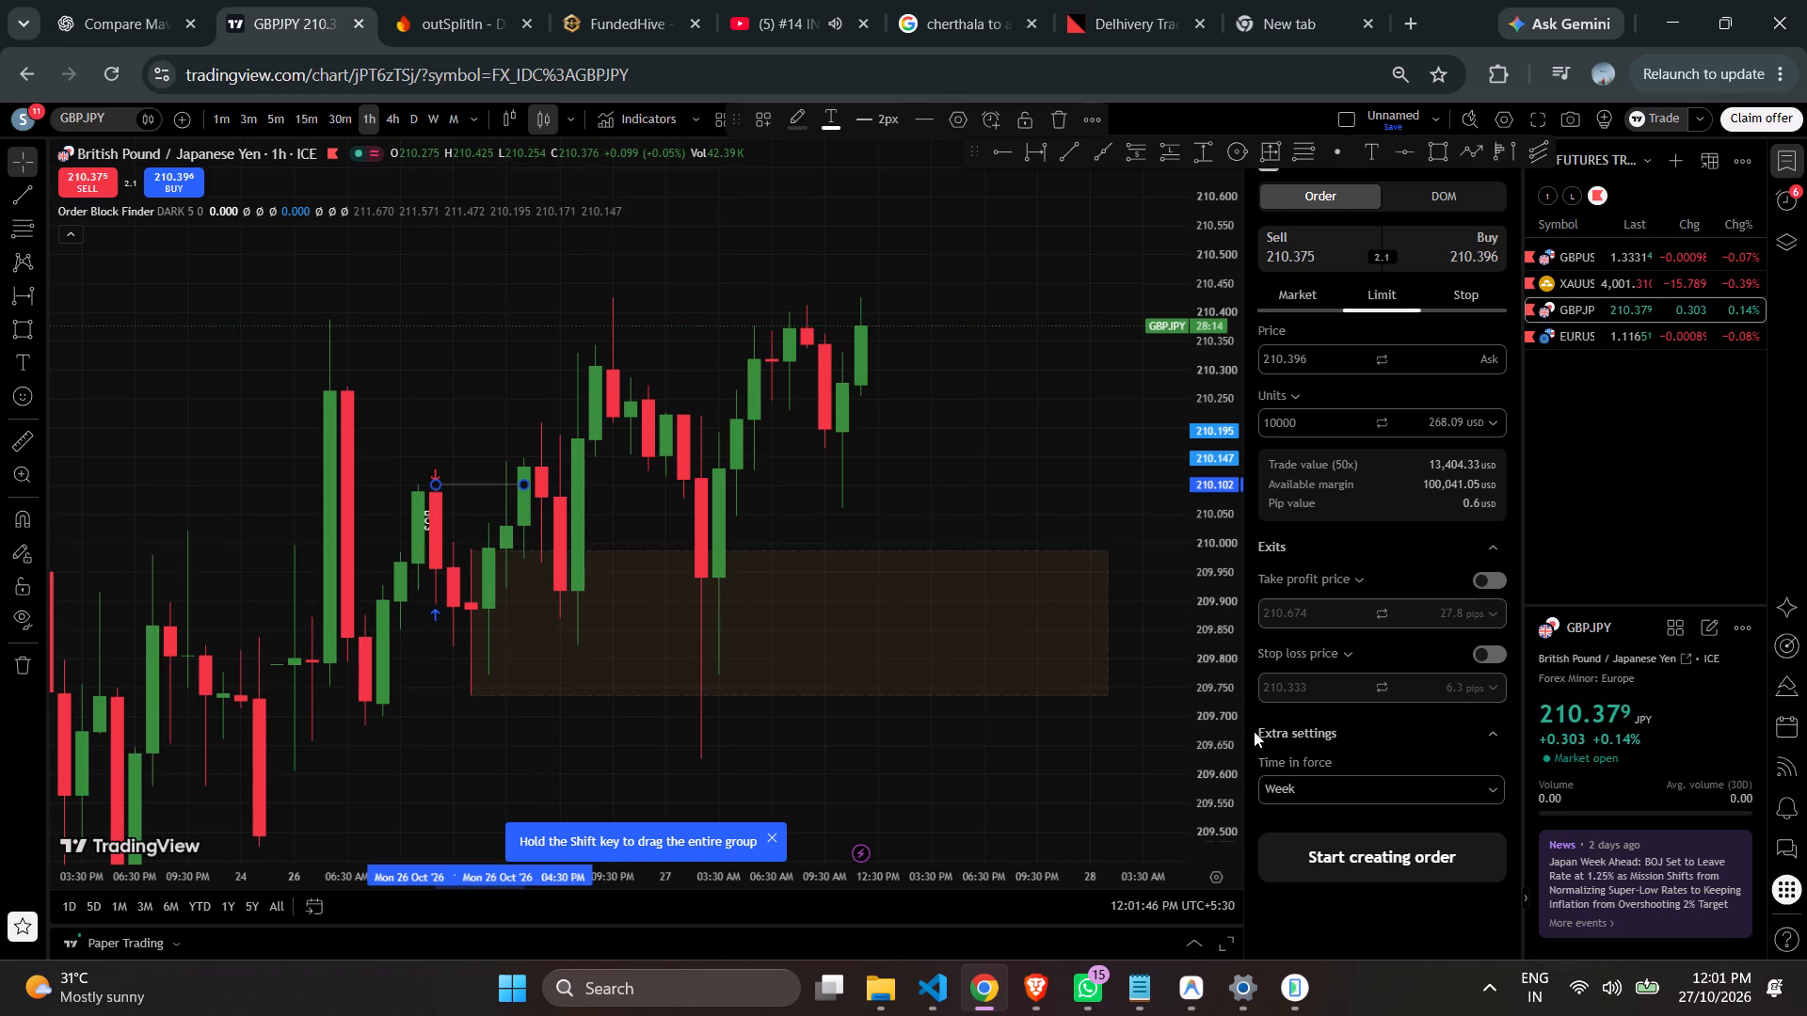
Draw a trend line from 26 Oct 09:30 AM at about 209.848 to 12:30 PM at about 209.845.
left_click(1066, 156)
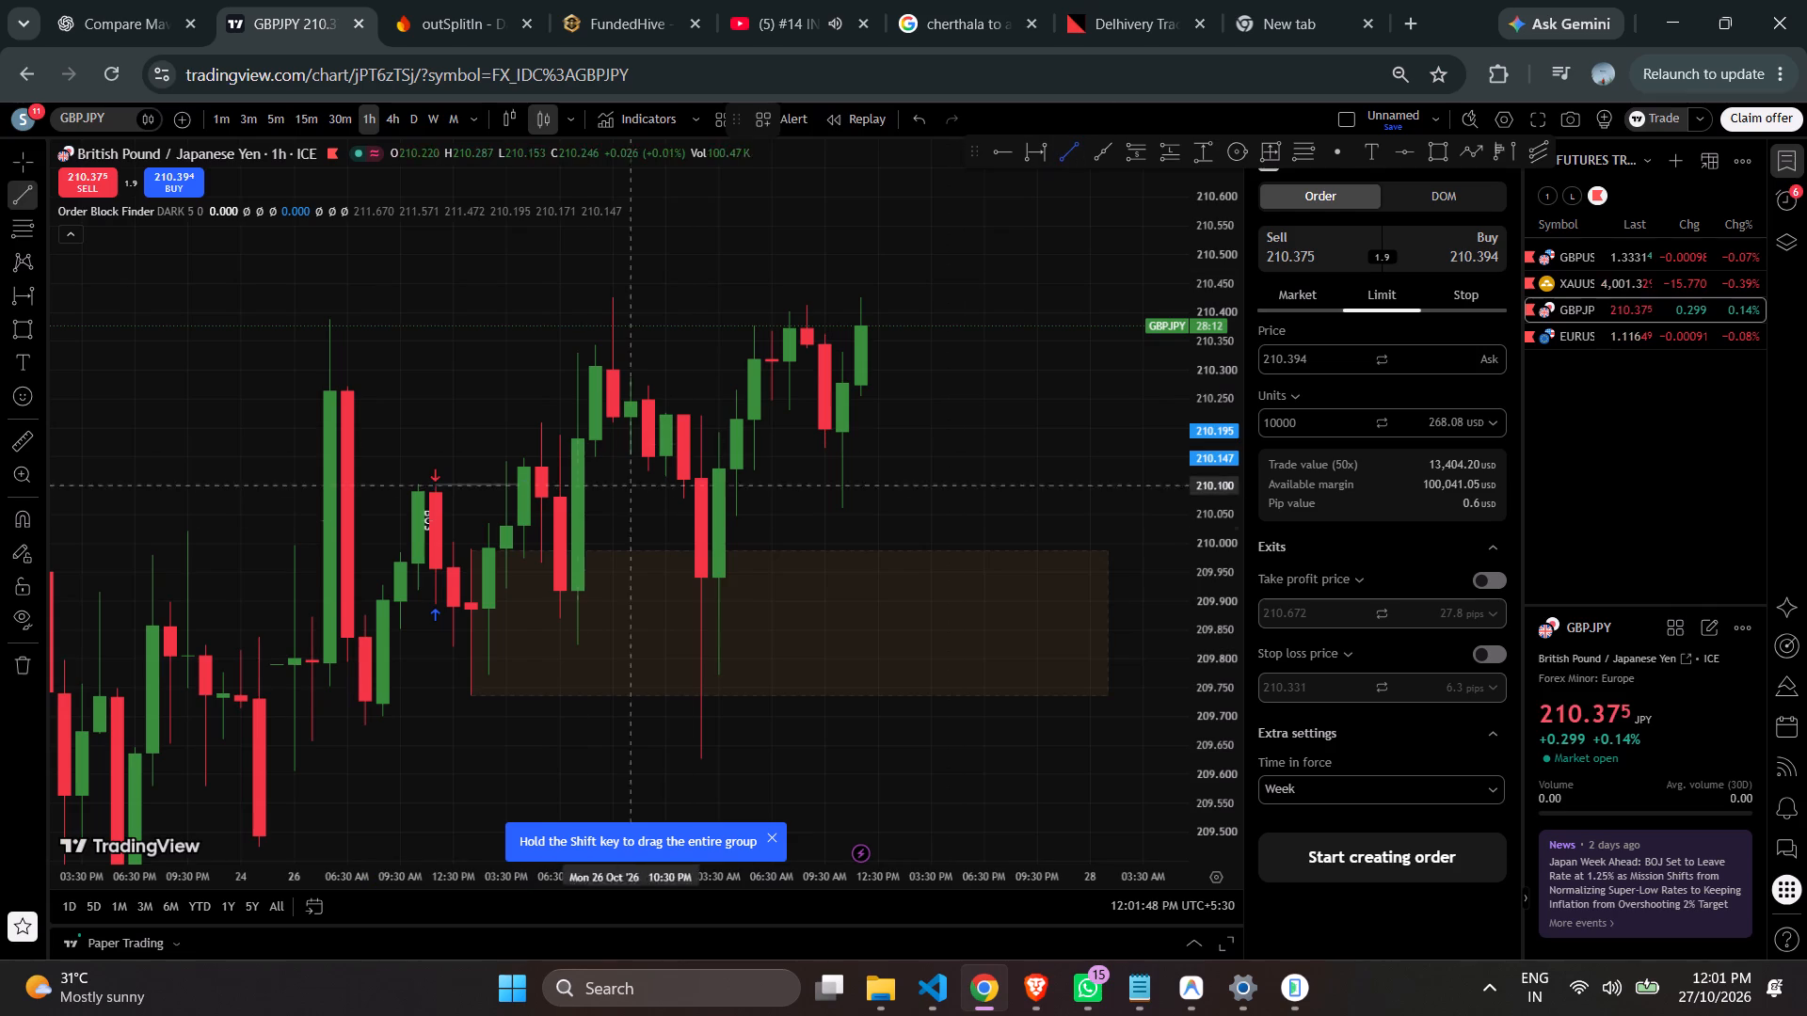
left_click(399, 631)
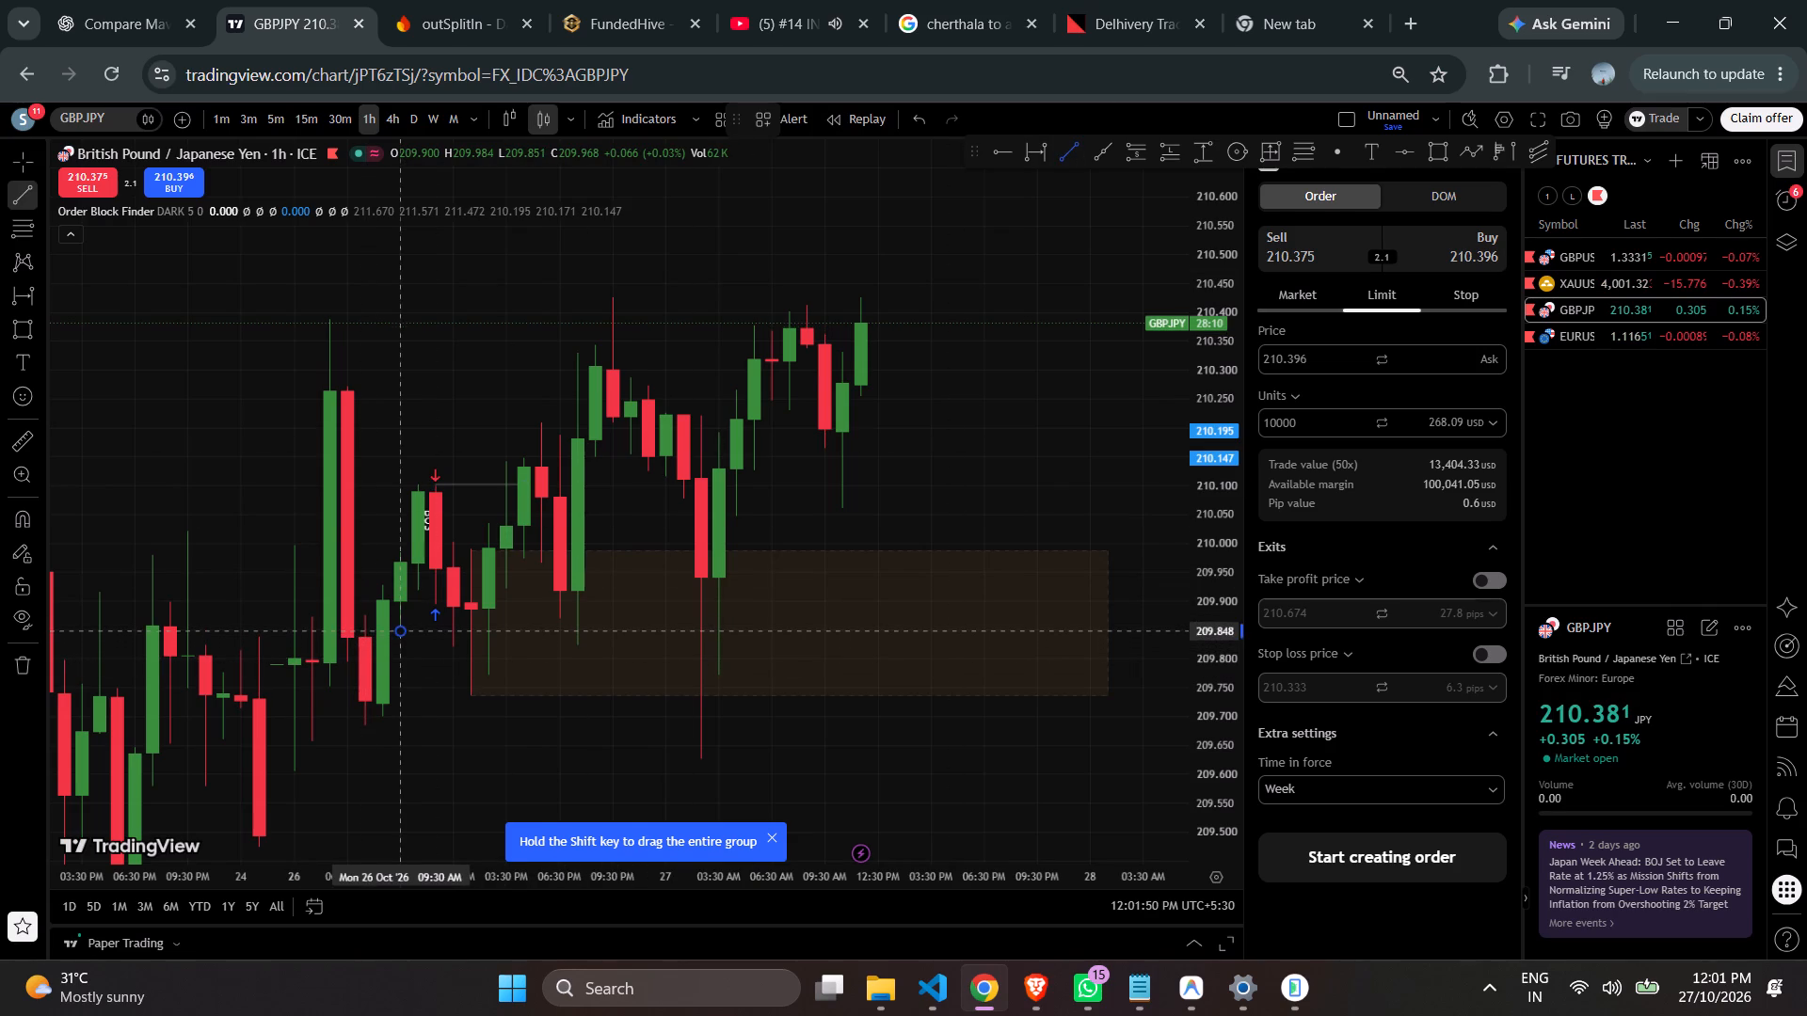
left_click(454, 633)
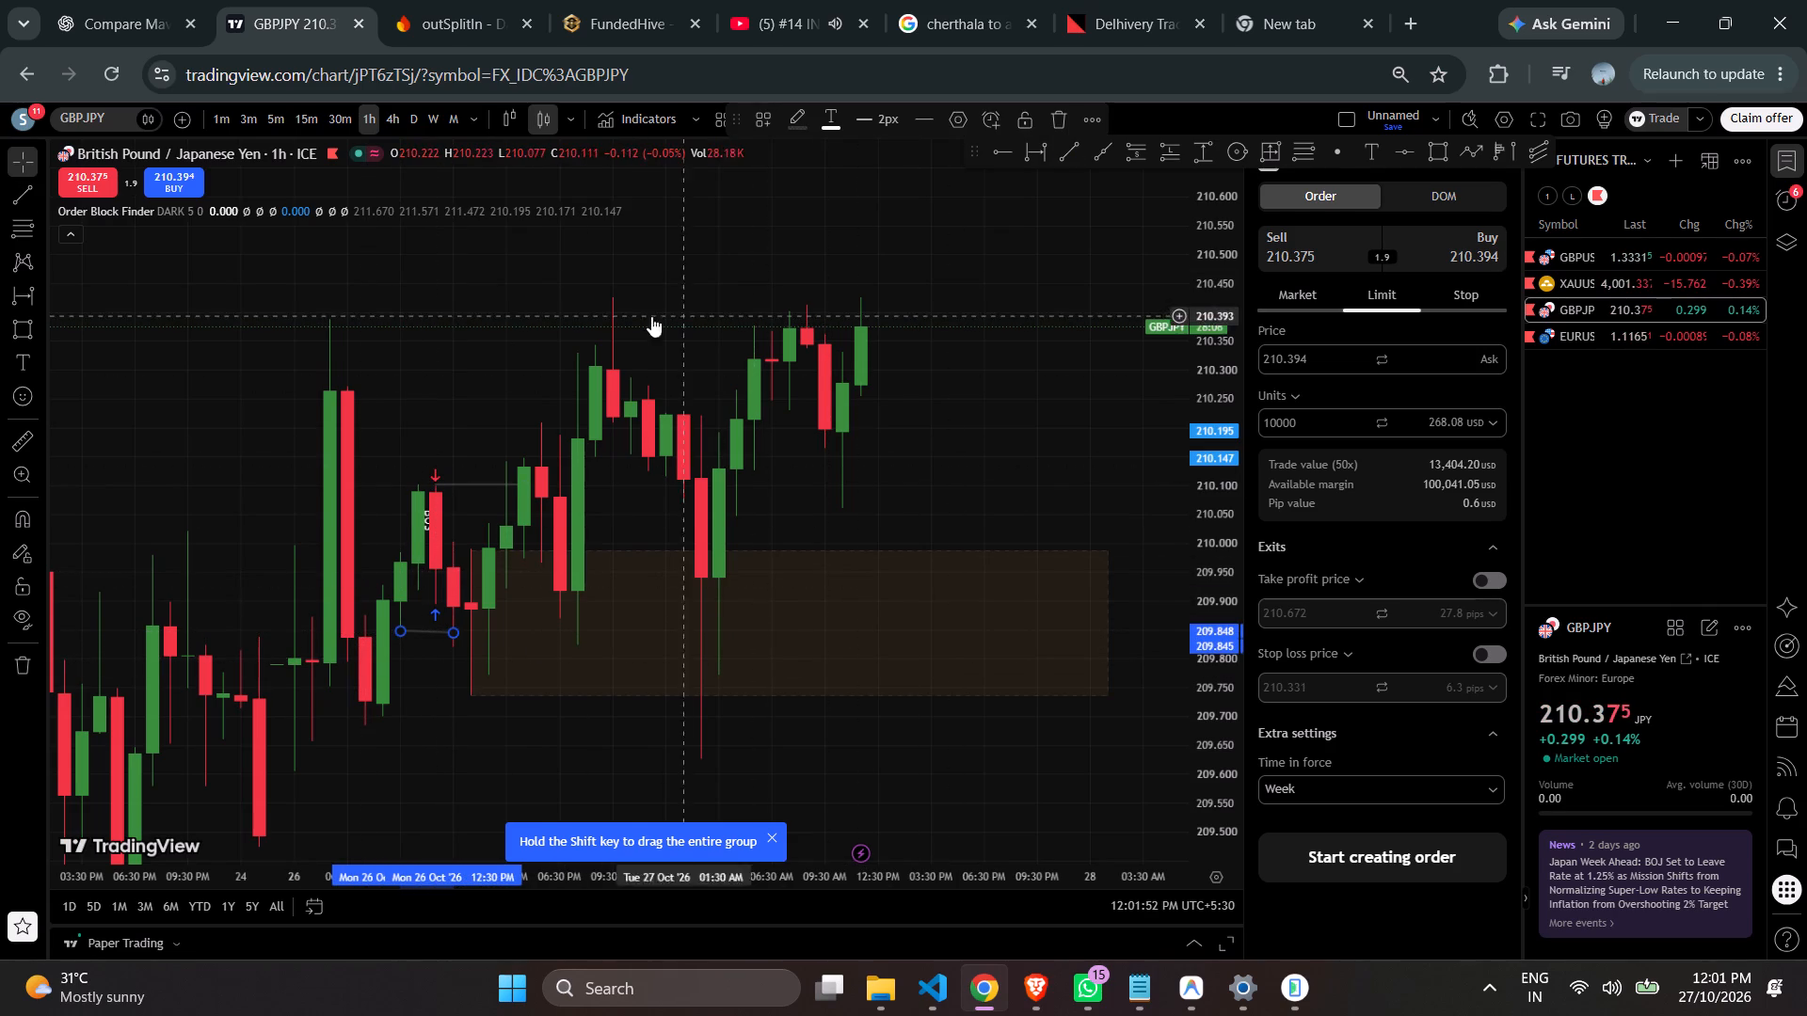
left_click(429, 633)
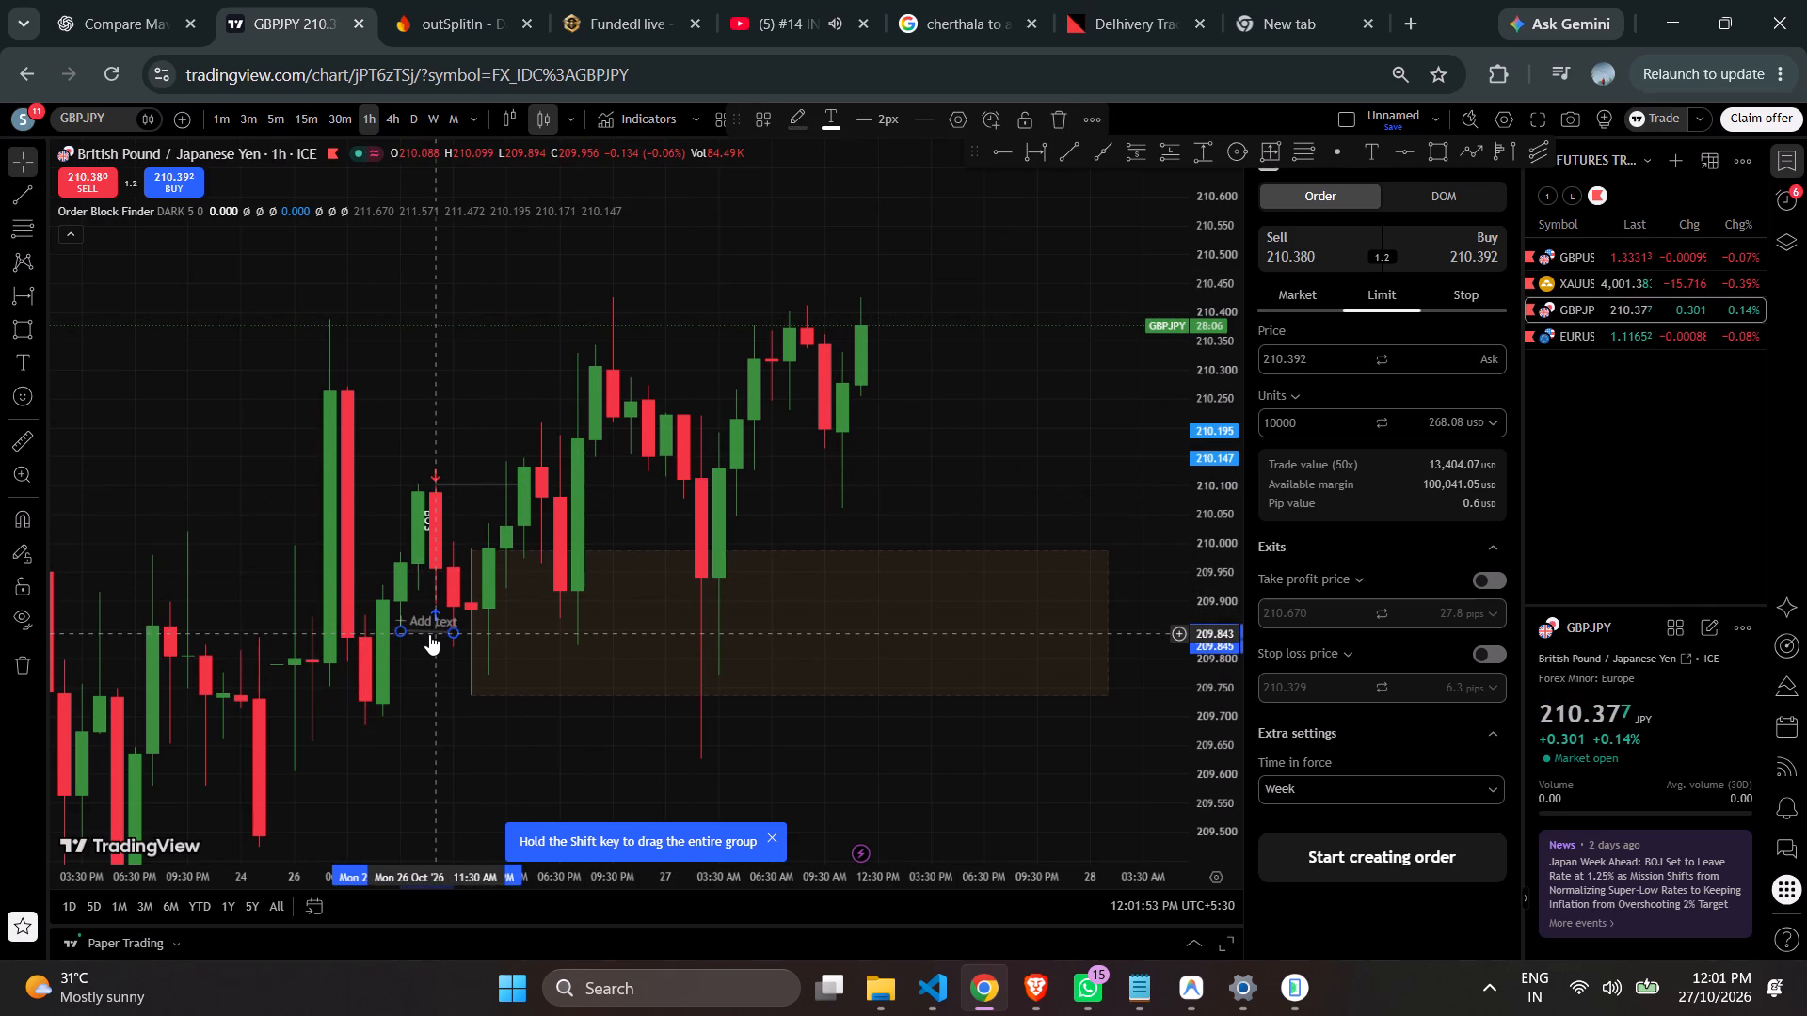
Apply the BOS drawing template to the trend line at 210.102.
left_click(478, 485)
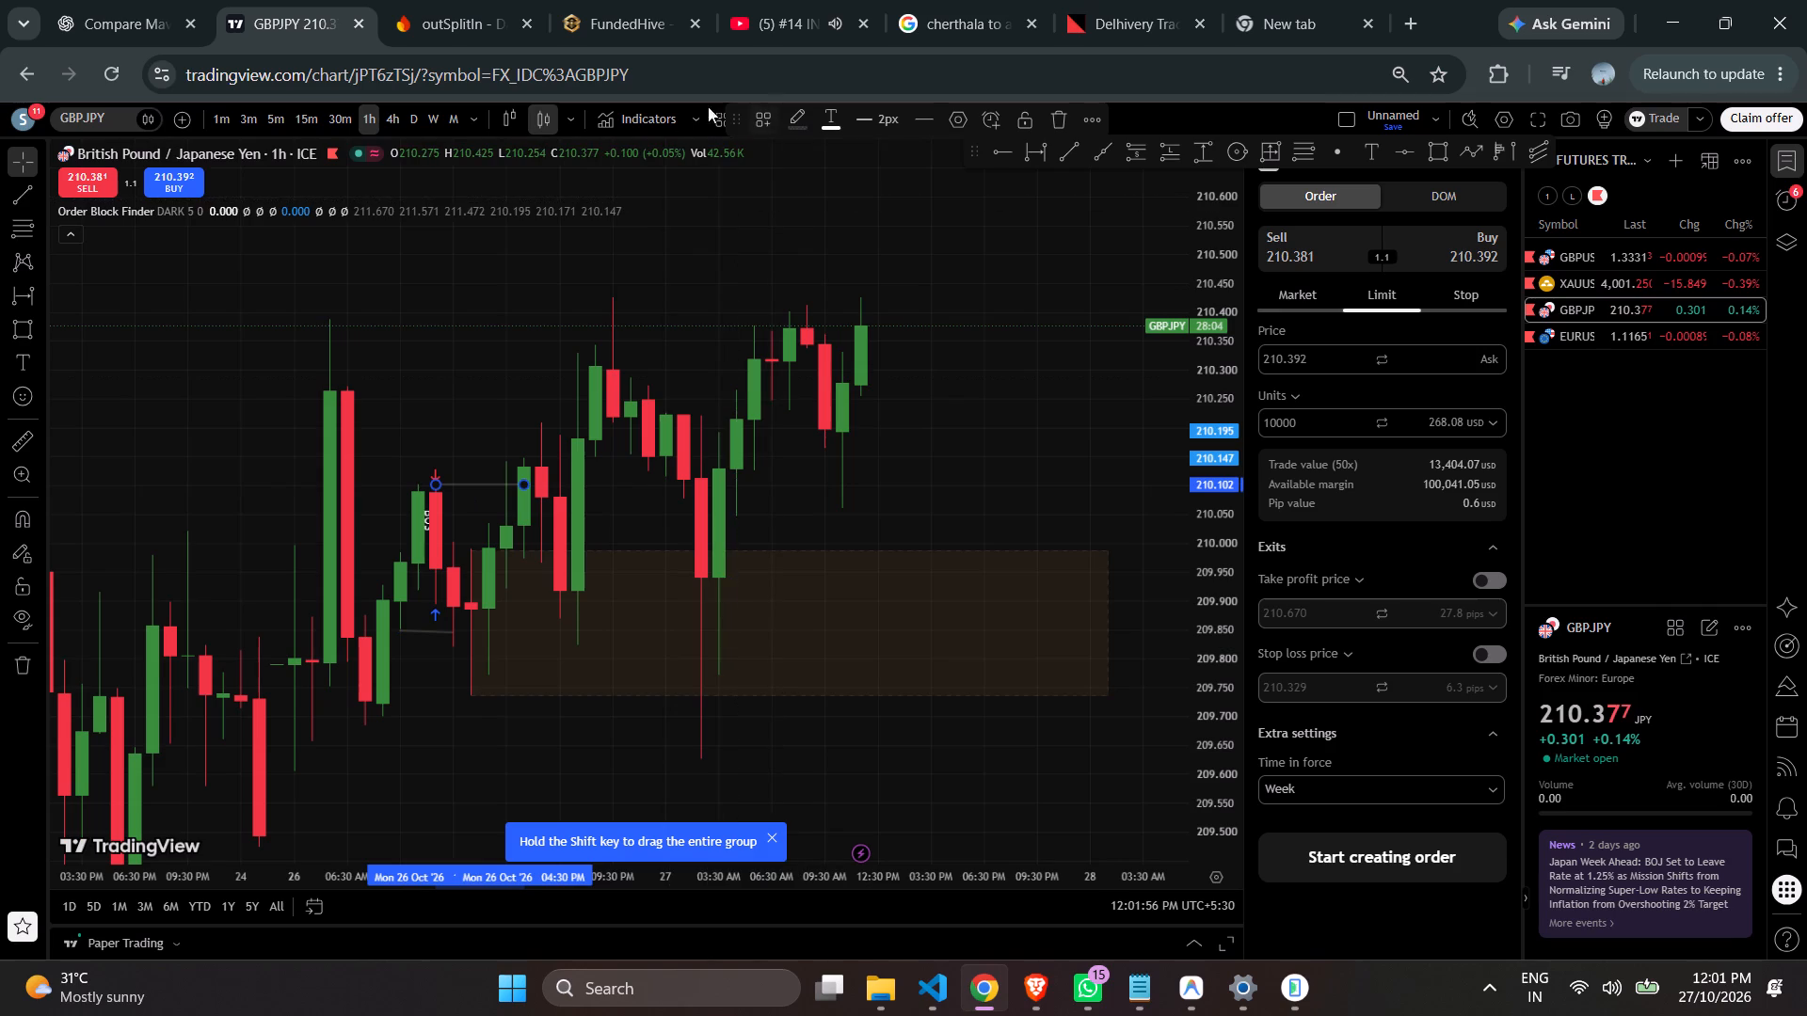
left_click(762, 121)
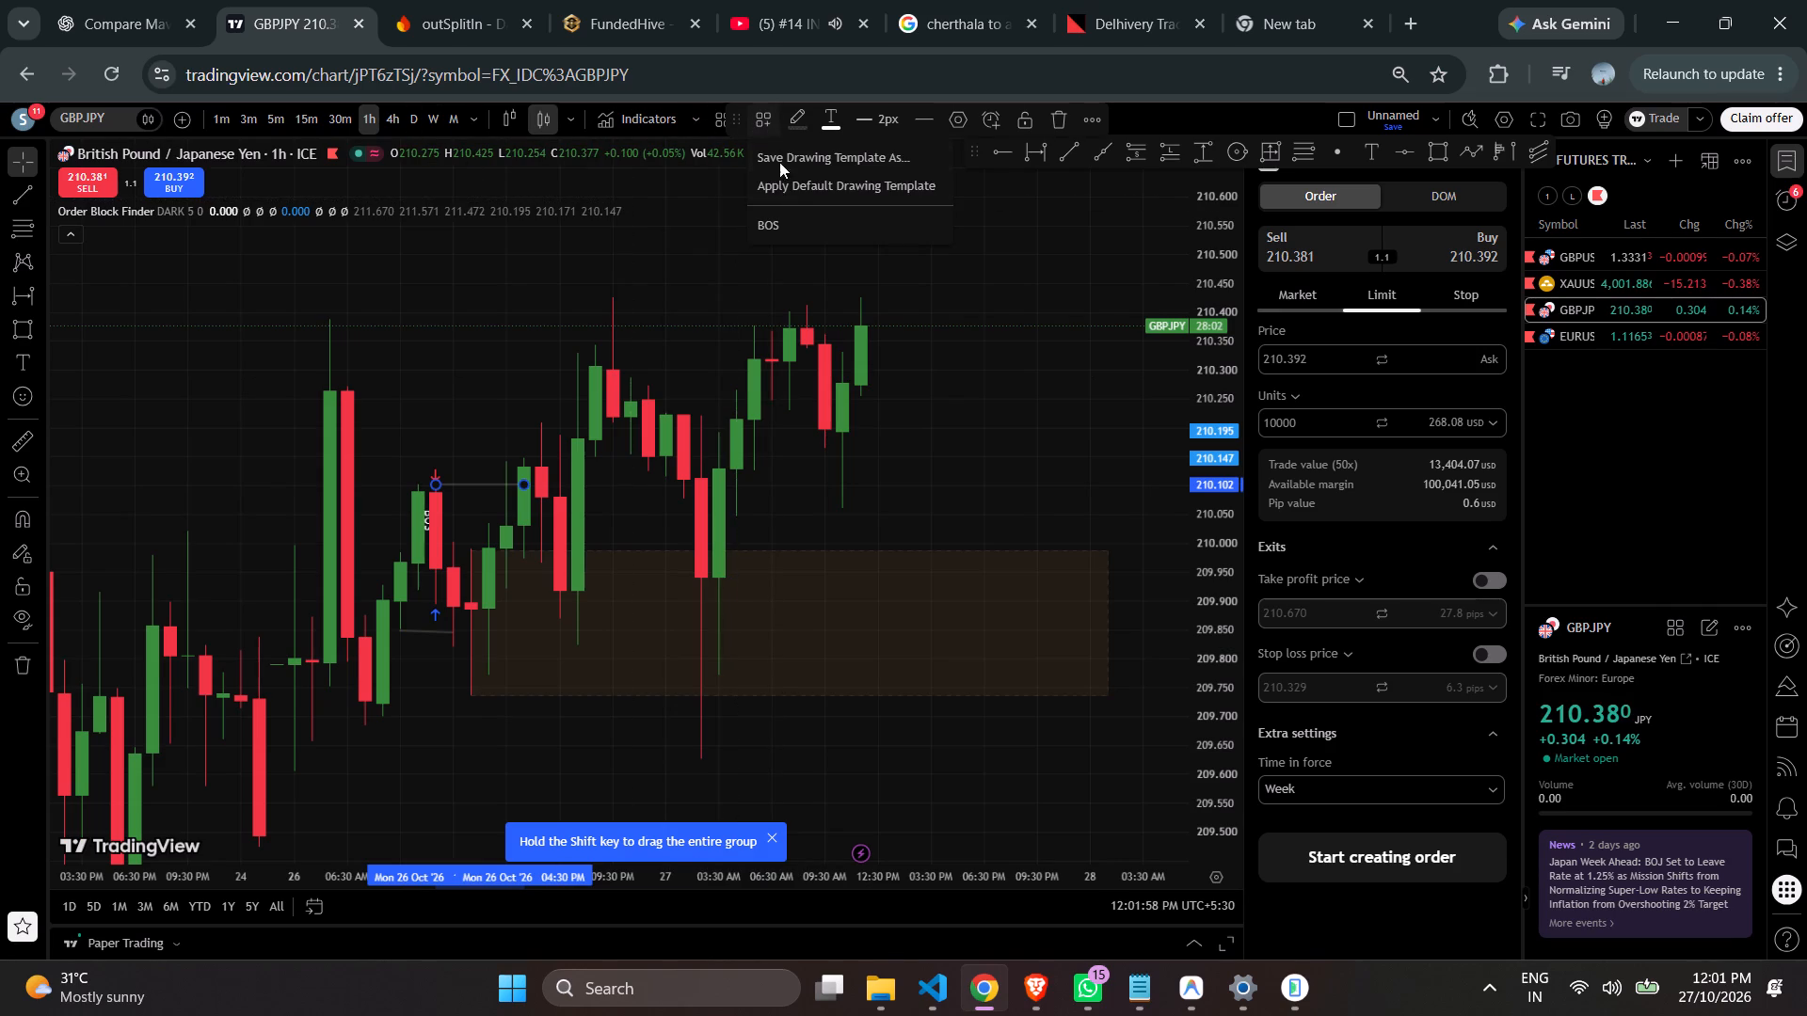
left_click(779, 217)
left_click(466, 314)
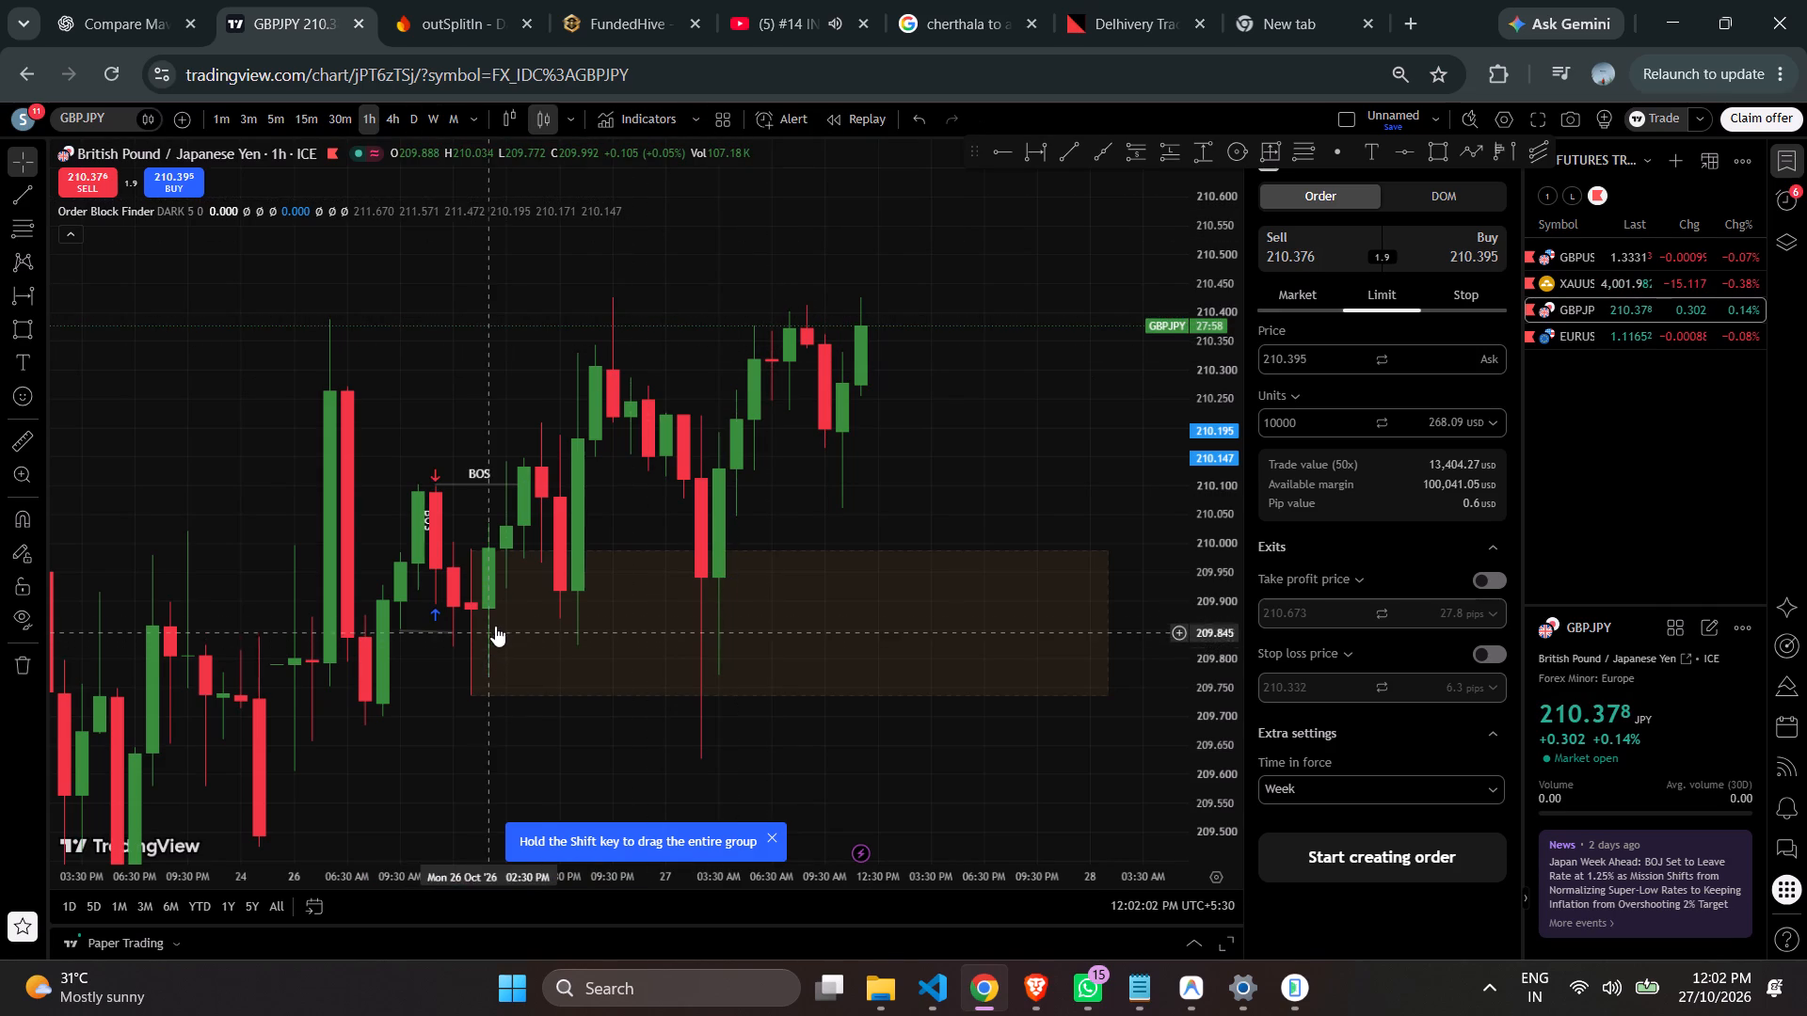
Apply the BULLISH OB drawing template to the zone rectangle spanning 209.737 to 209.987.
left_click(579, 697)
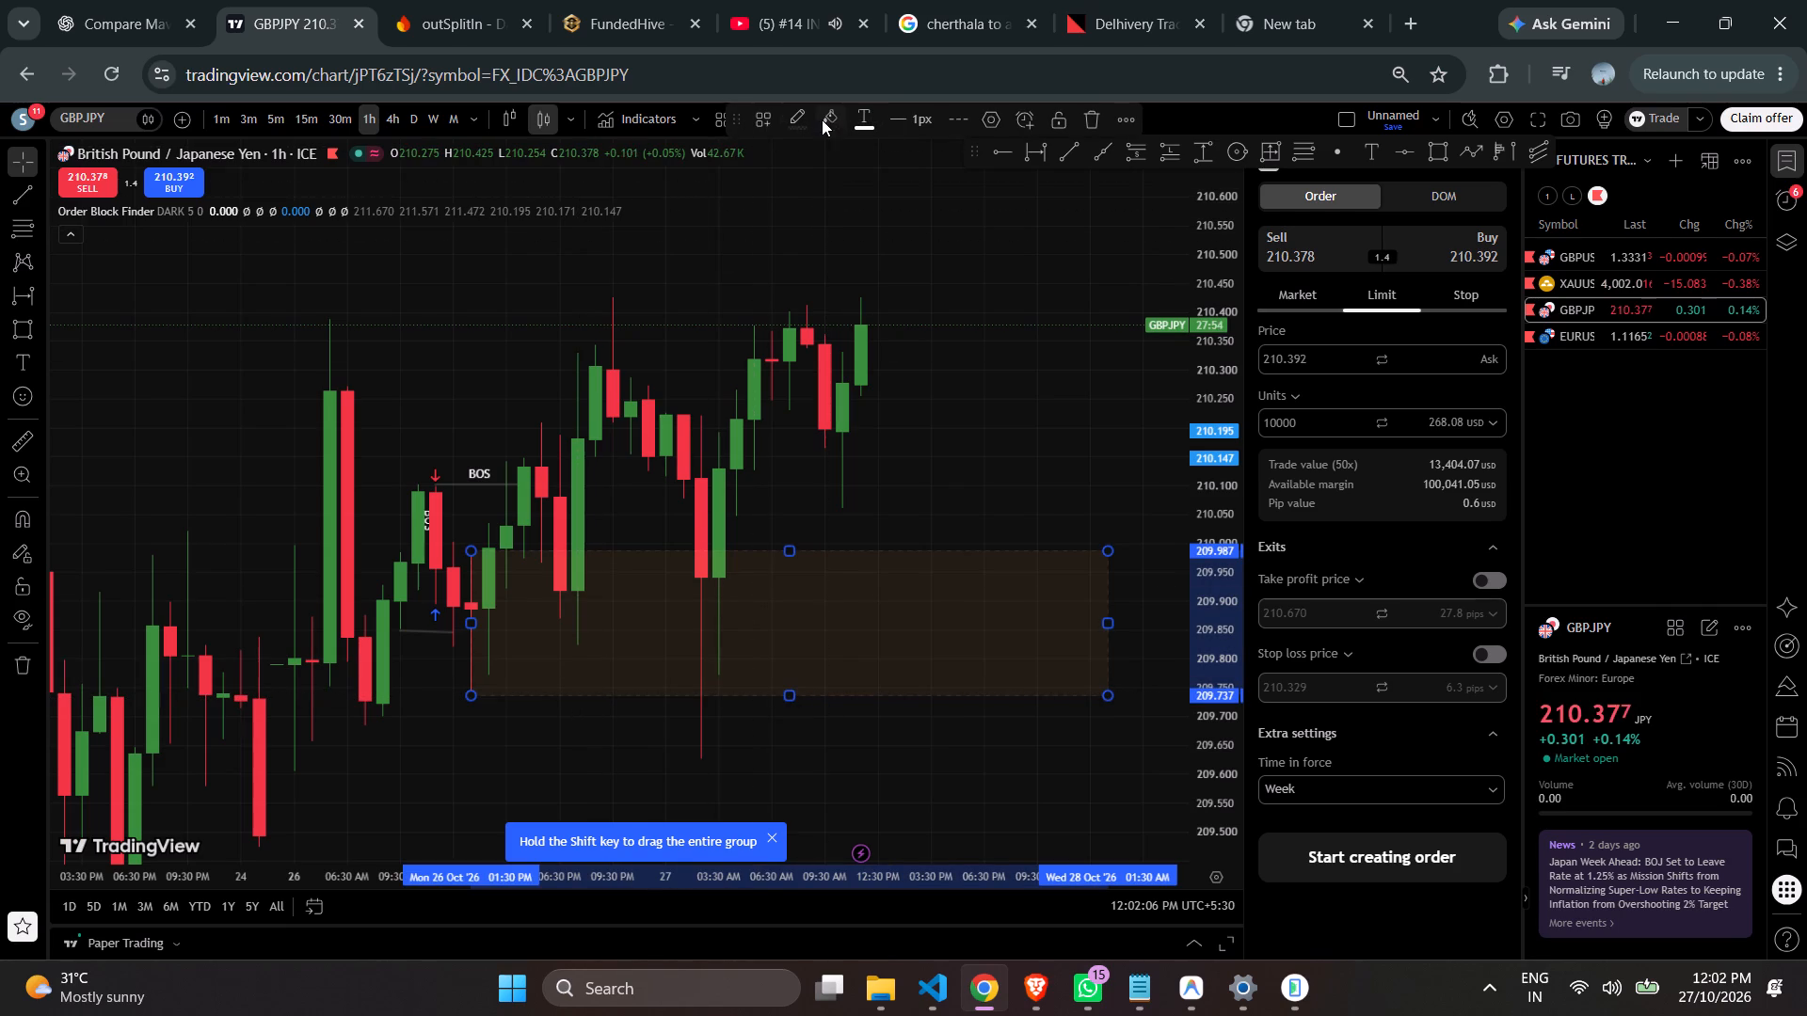
left_click(760, 119)
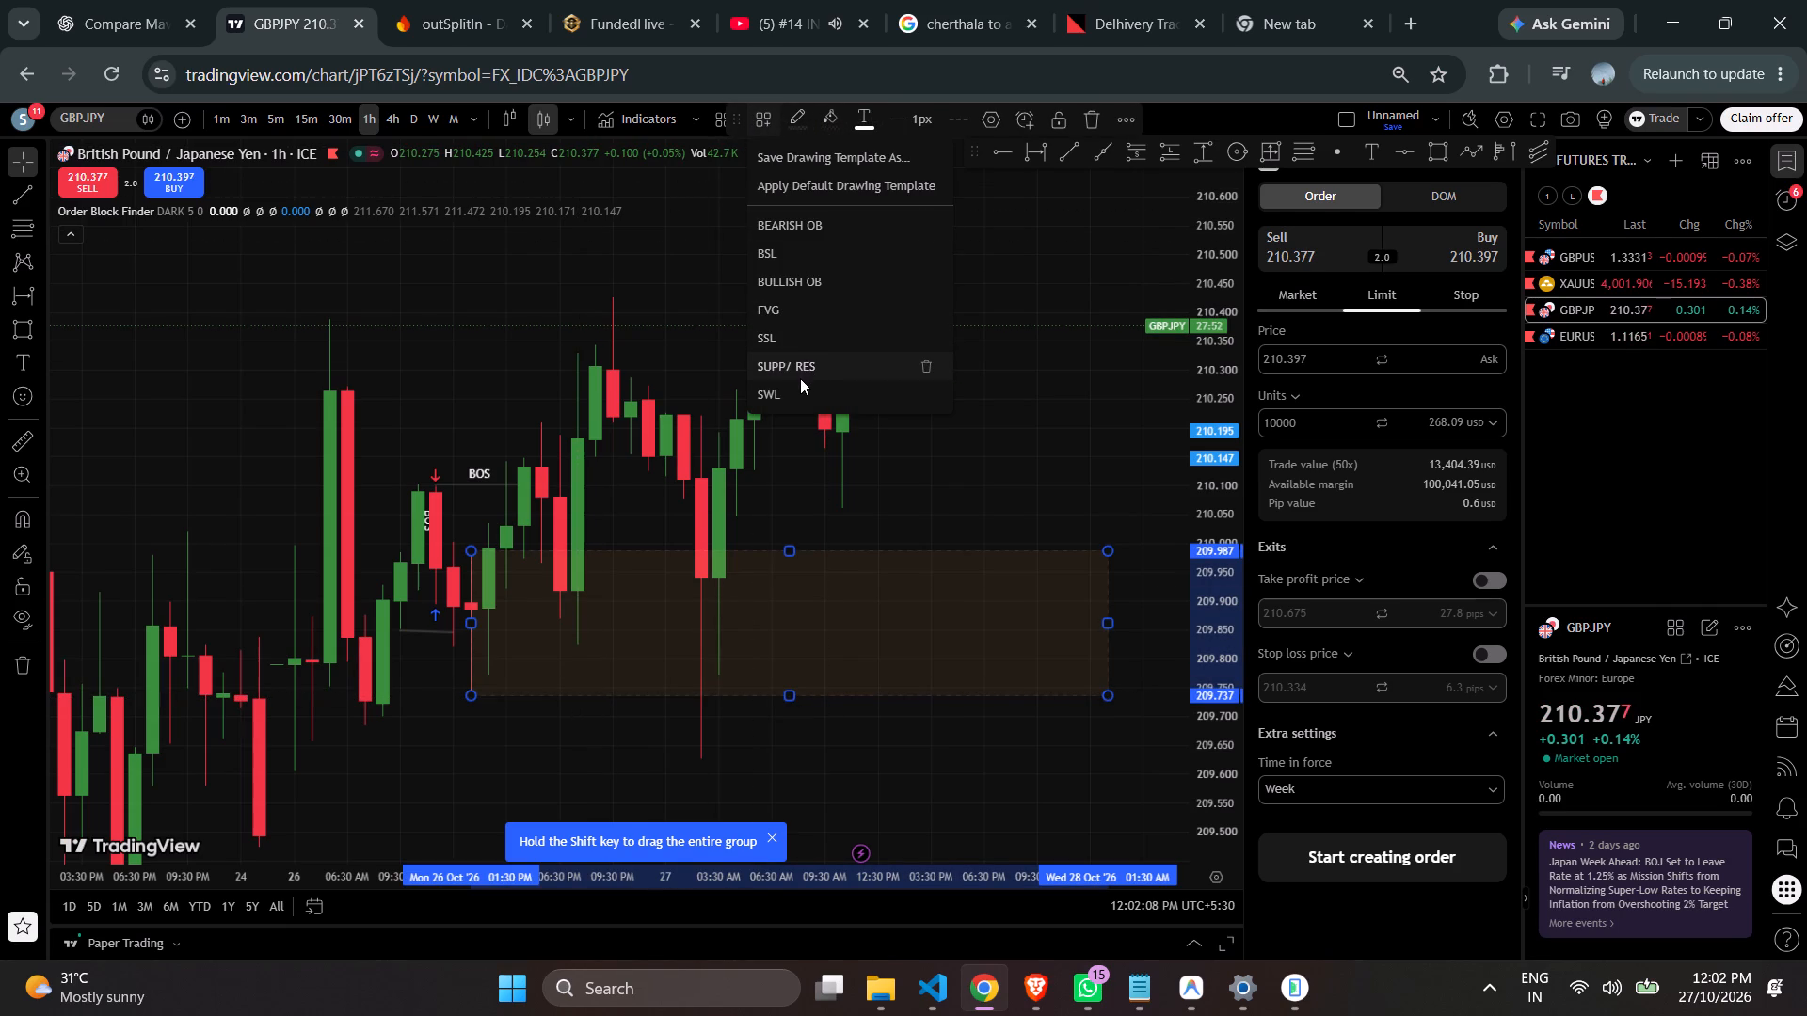
left_click(776, 278)
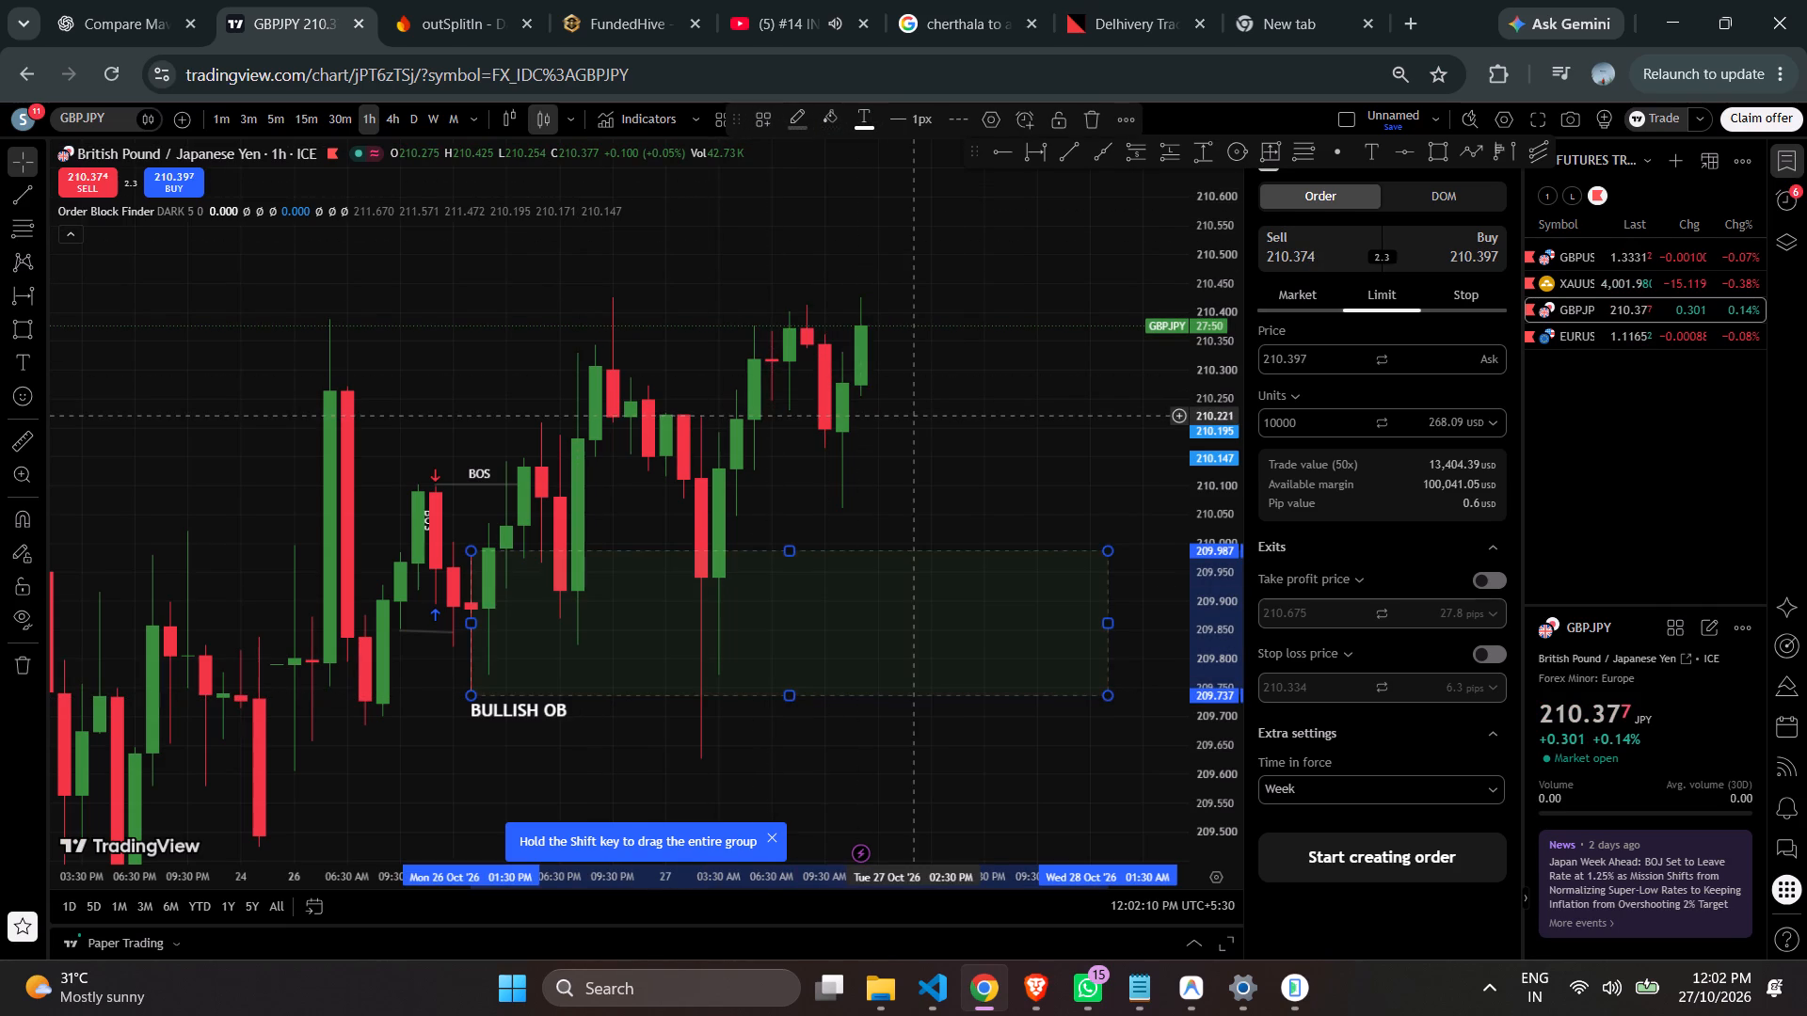
left_click_drag(912, 416, 728, 489)
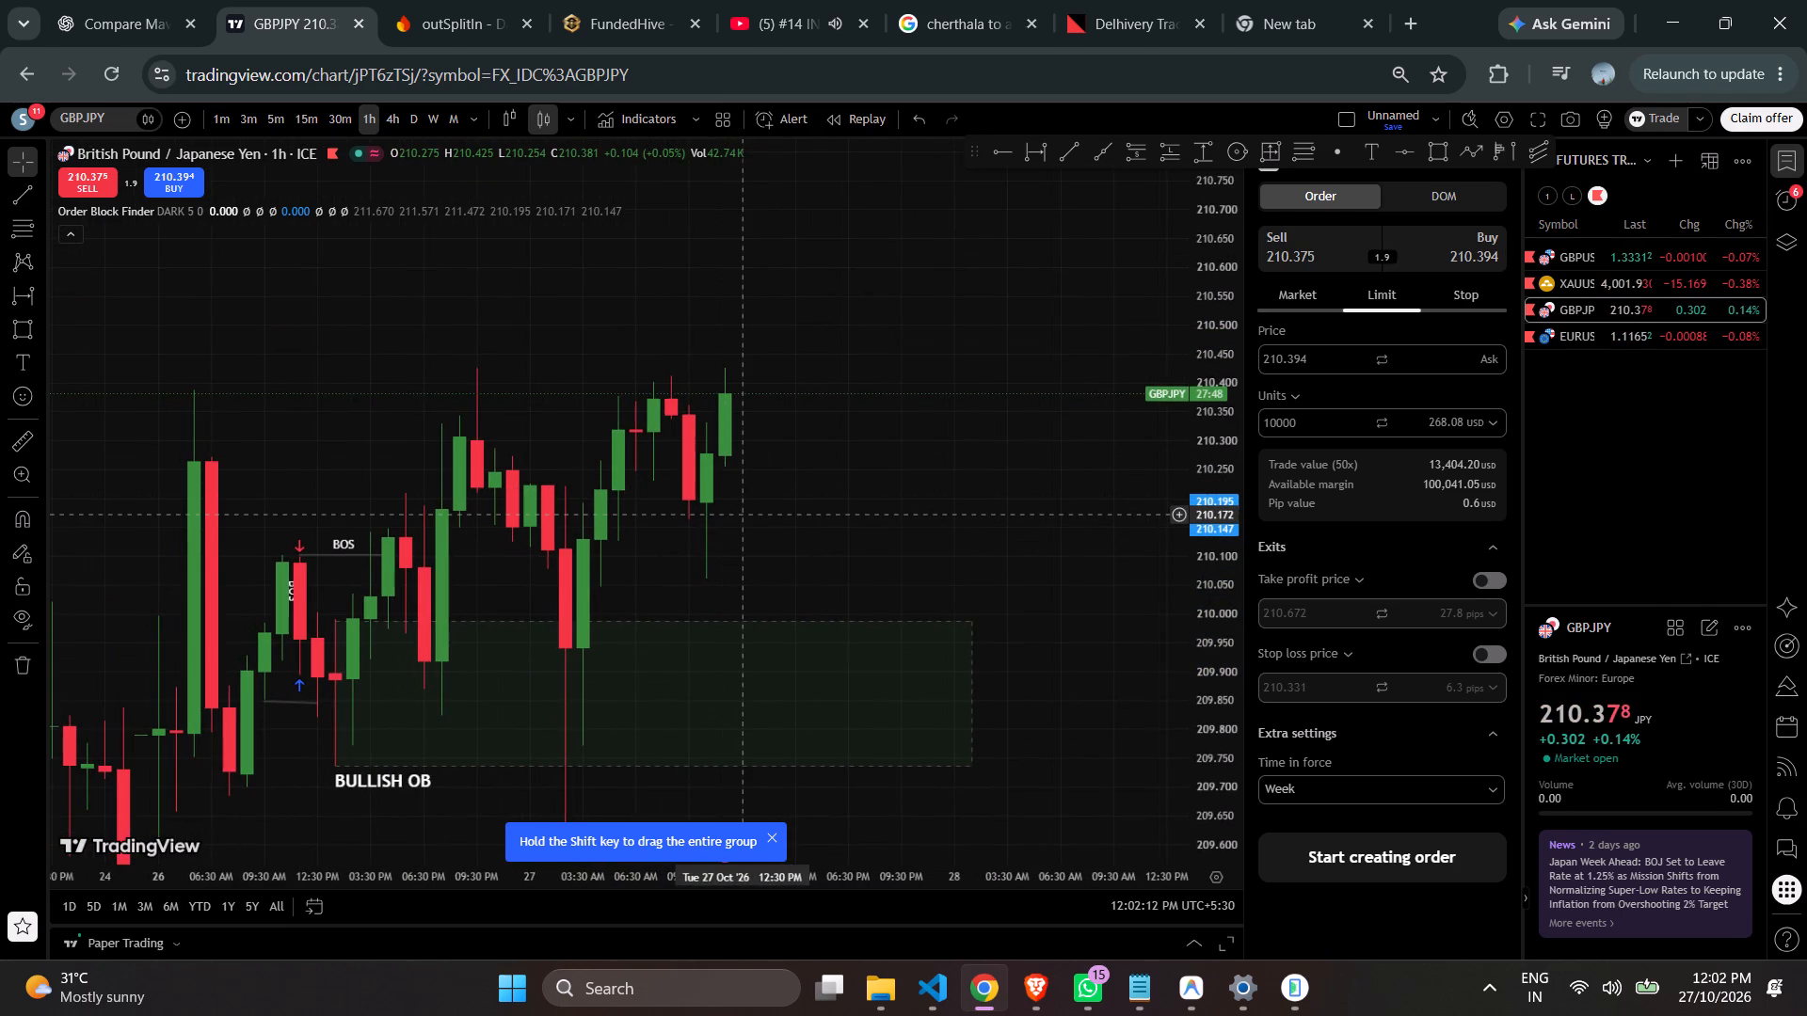
Switch the GBPJPY chart to the 15-minute timeframe.
scroll(816, 495, "down", 4)
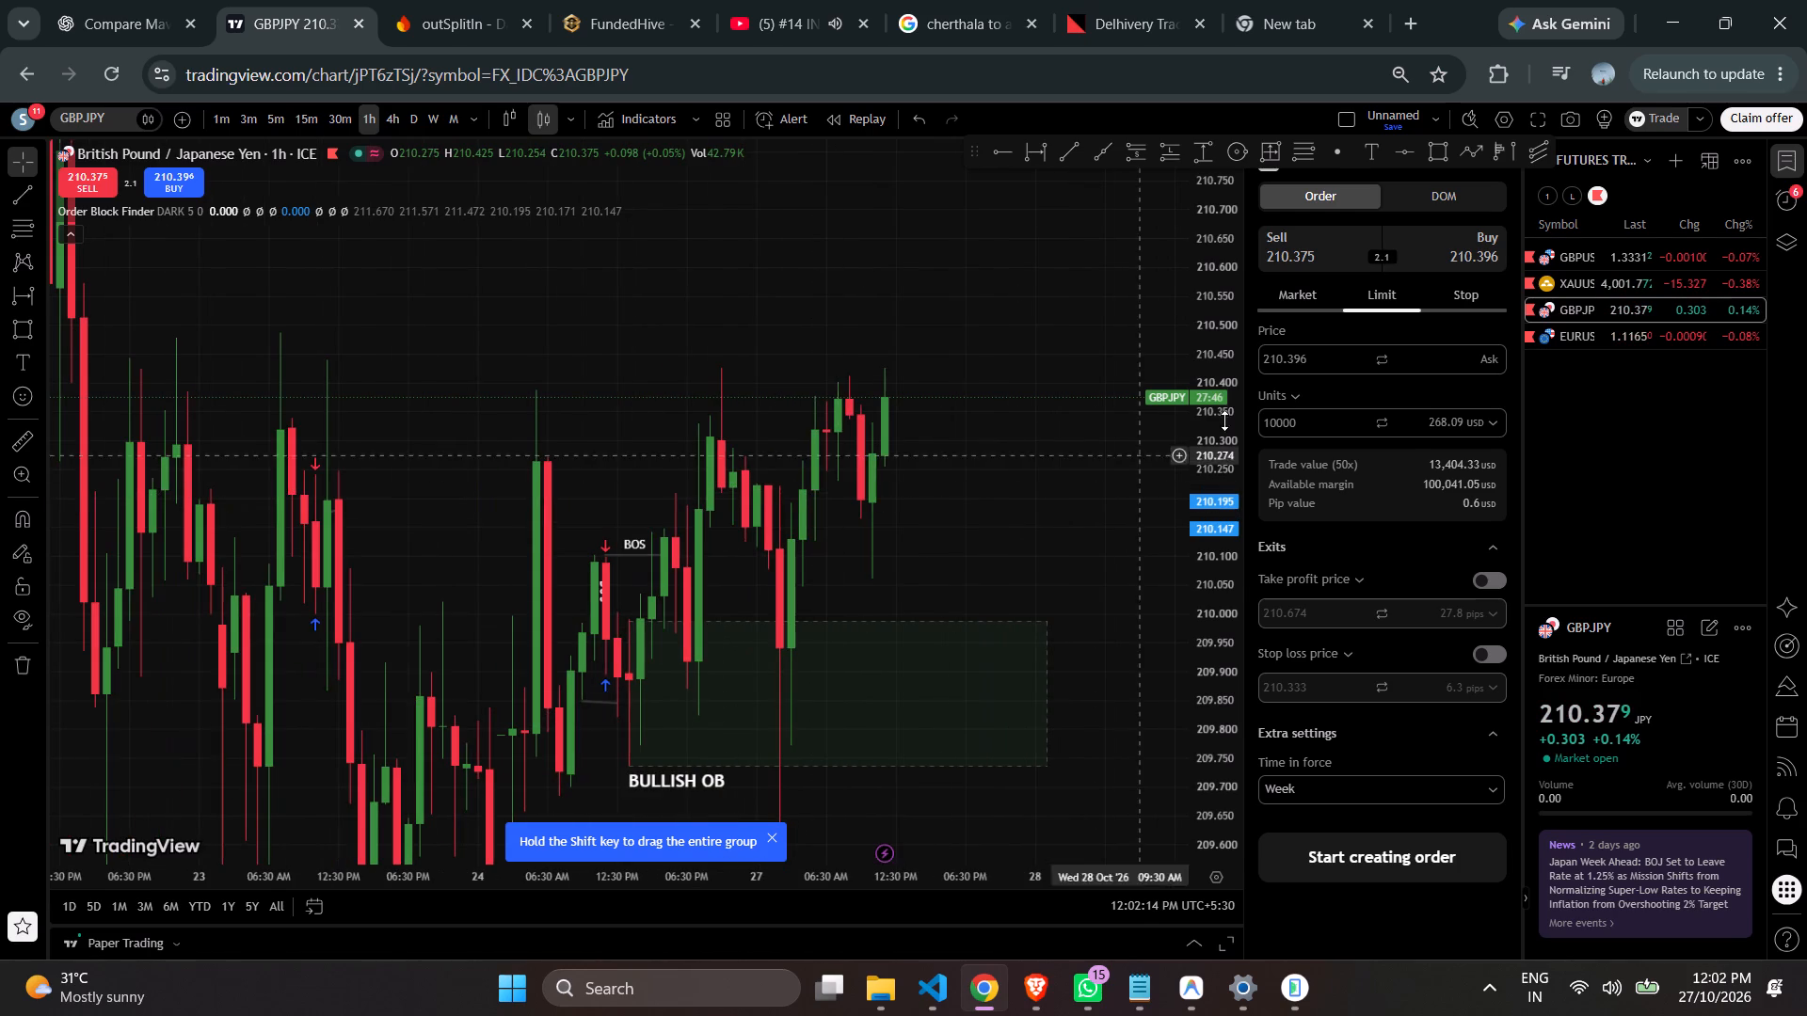
left_click_drag(1195, 271, 1298, 459)
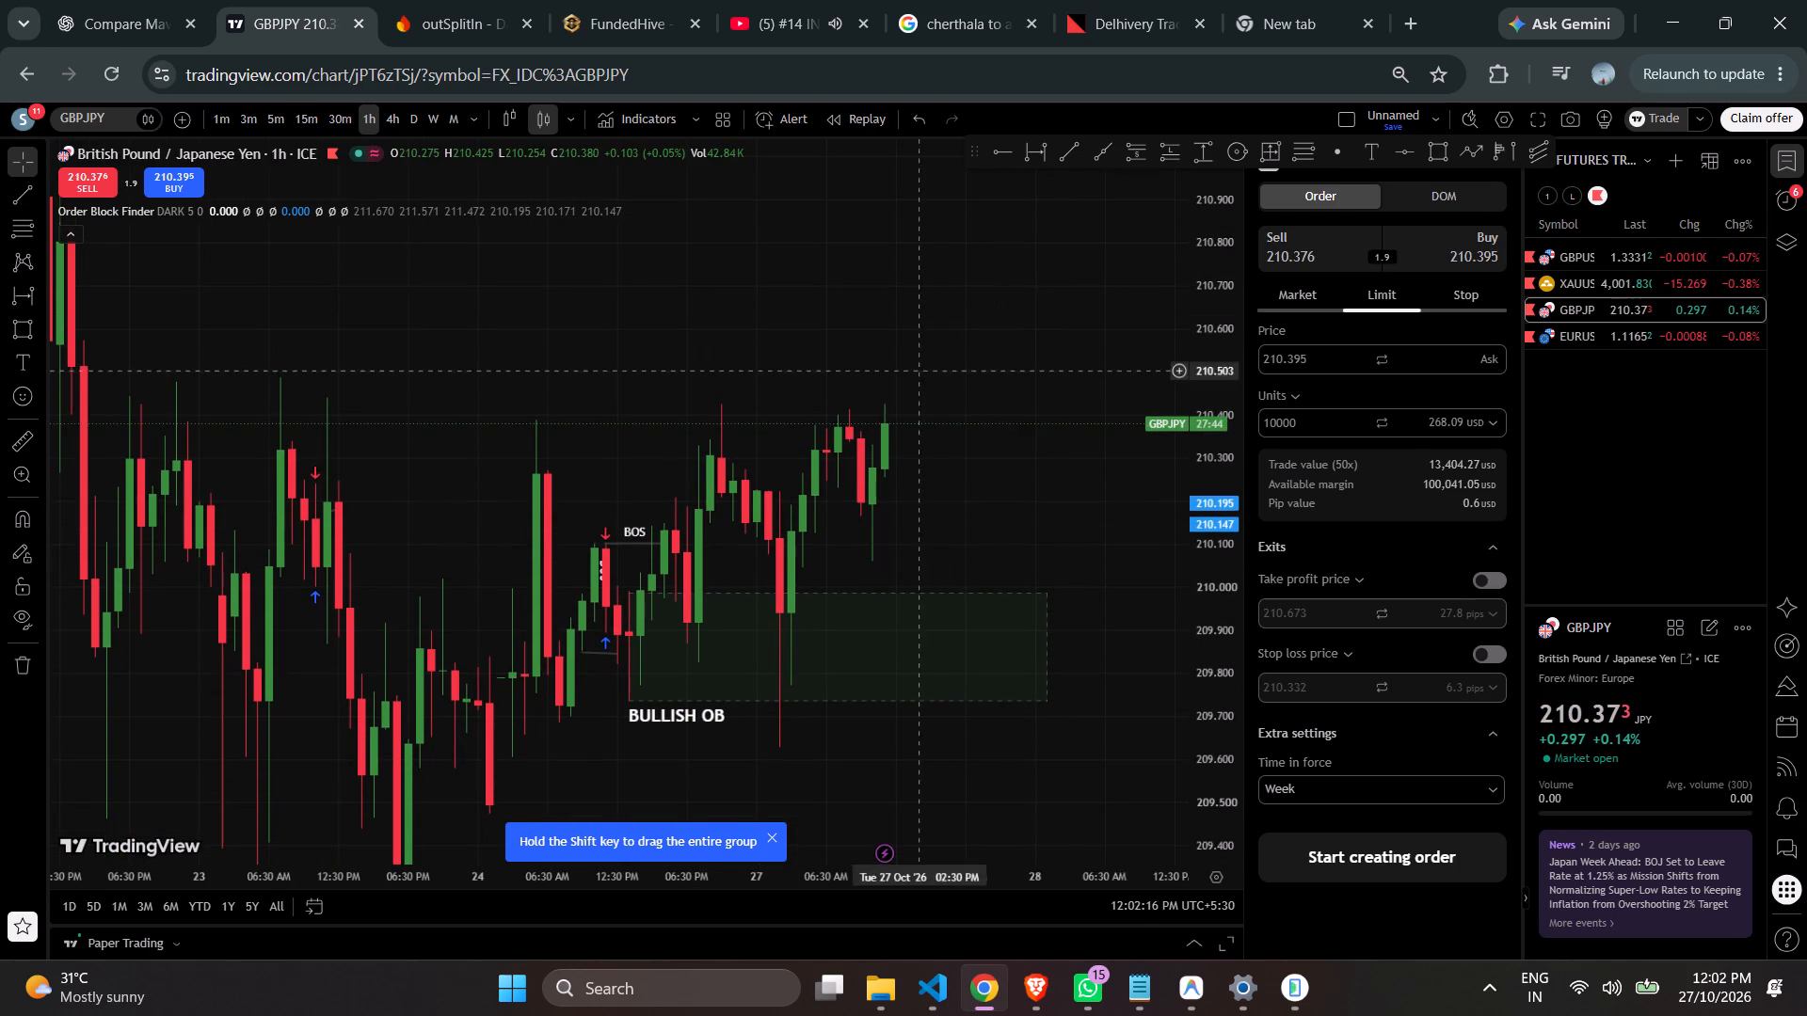
scroll(915, 376, "up", 4)
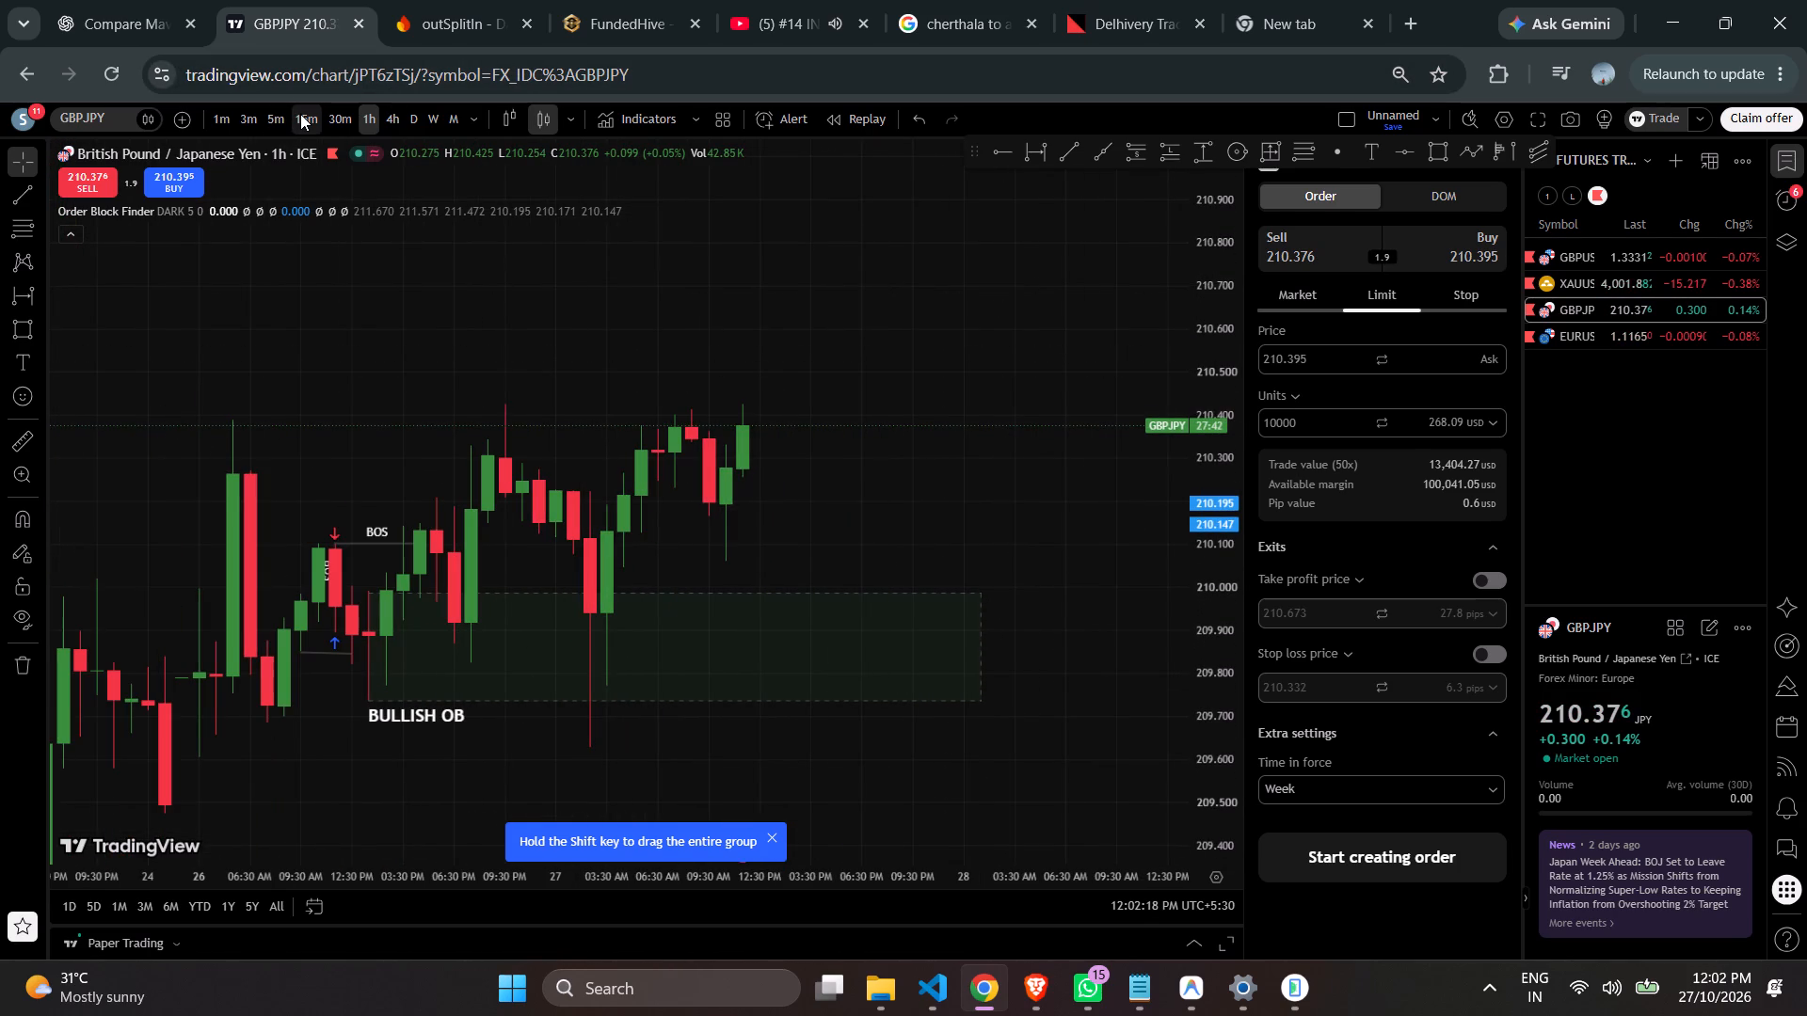
left_click(300, 114)
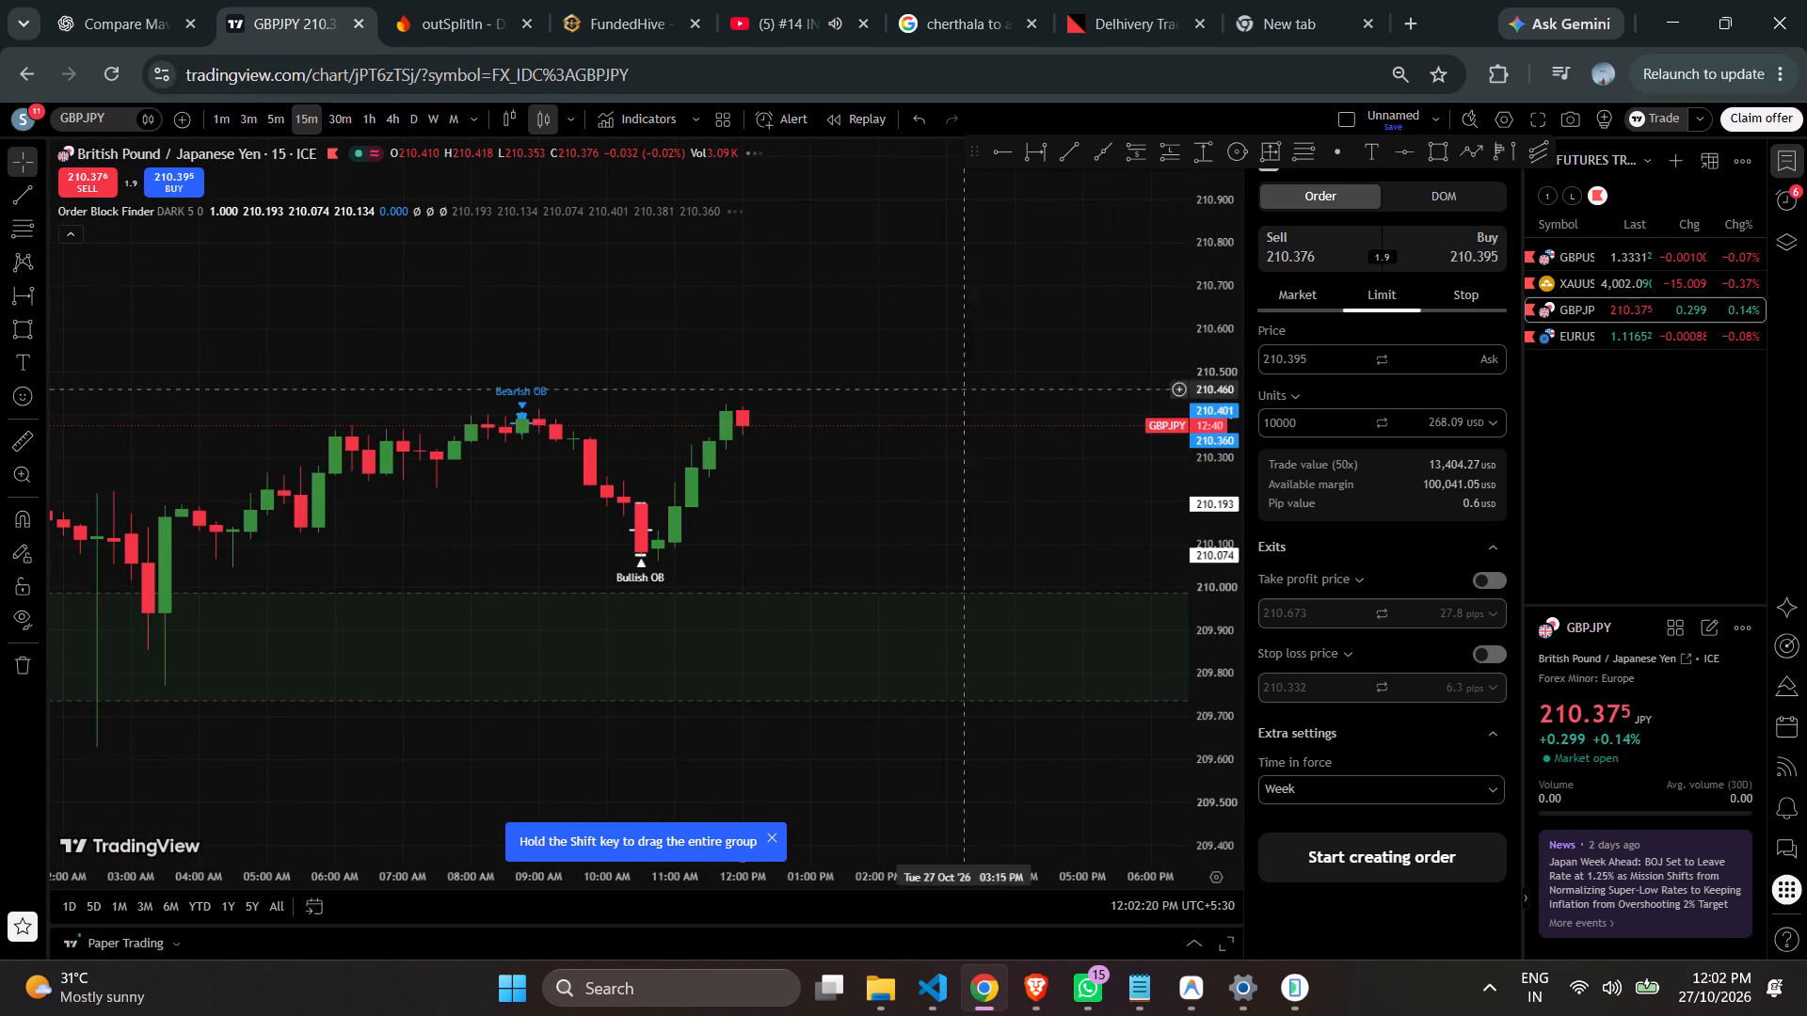
Place a horizontal ray at about 210.433 starting from 26 Oct 09:00 PM, just above the swing high.
scroll(985, 422, "down", 2)
scroll(985, 425, "up", 1)
scroll(985, 429, "down", 9)
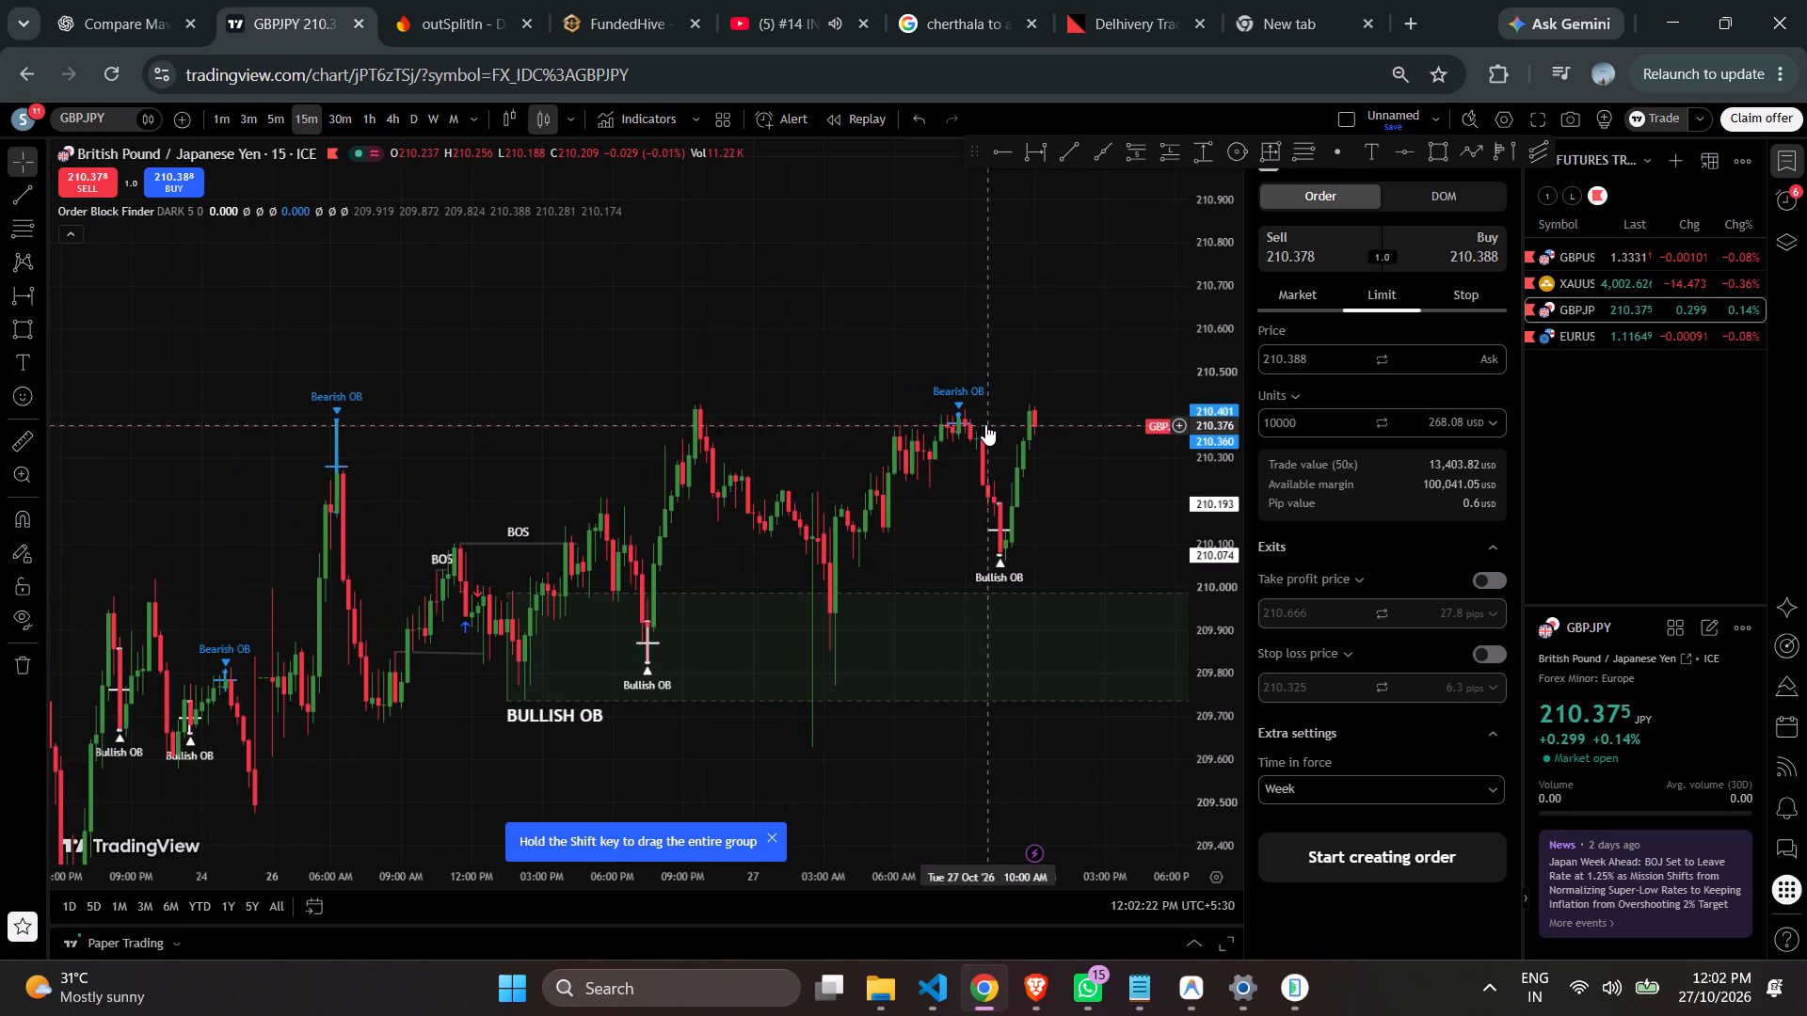
scroll(985, 423, "down", 2)
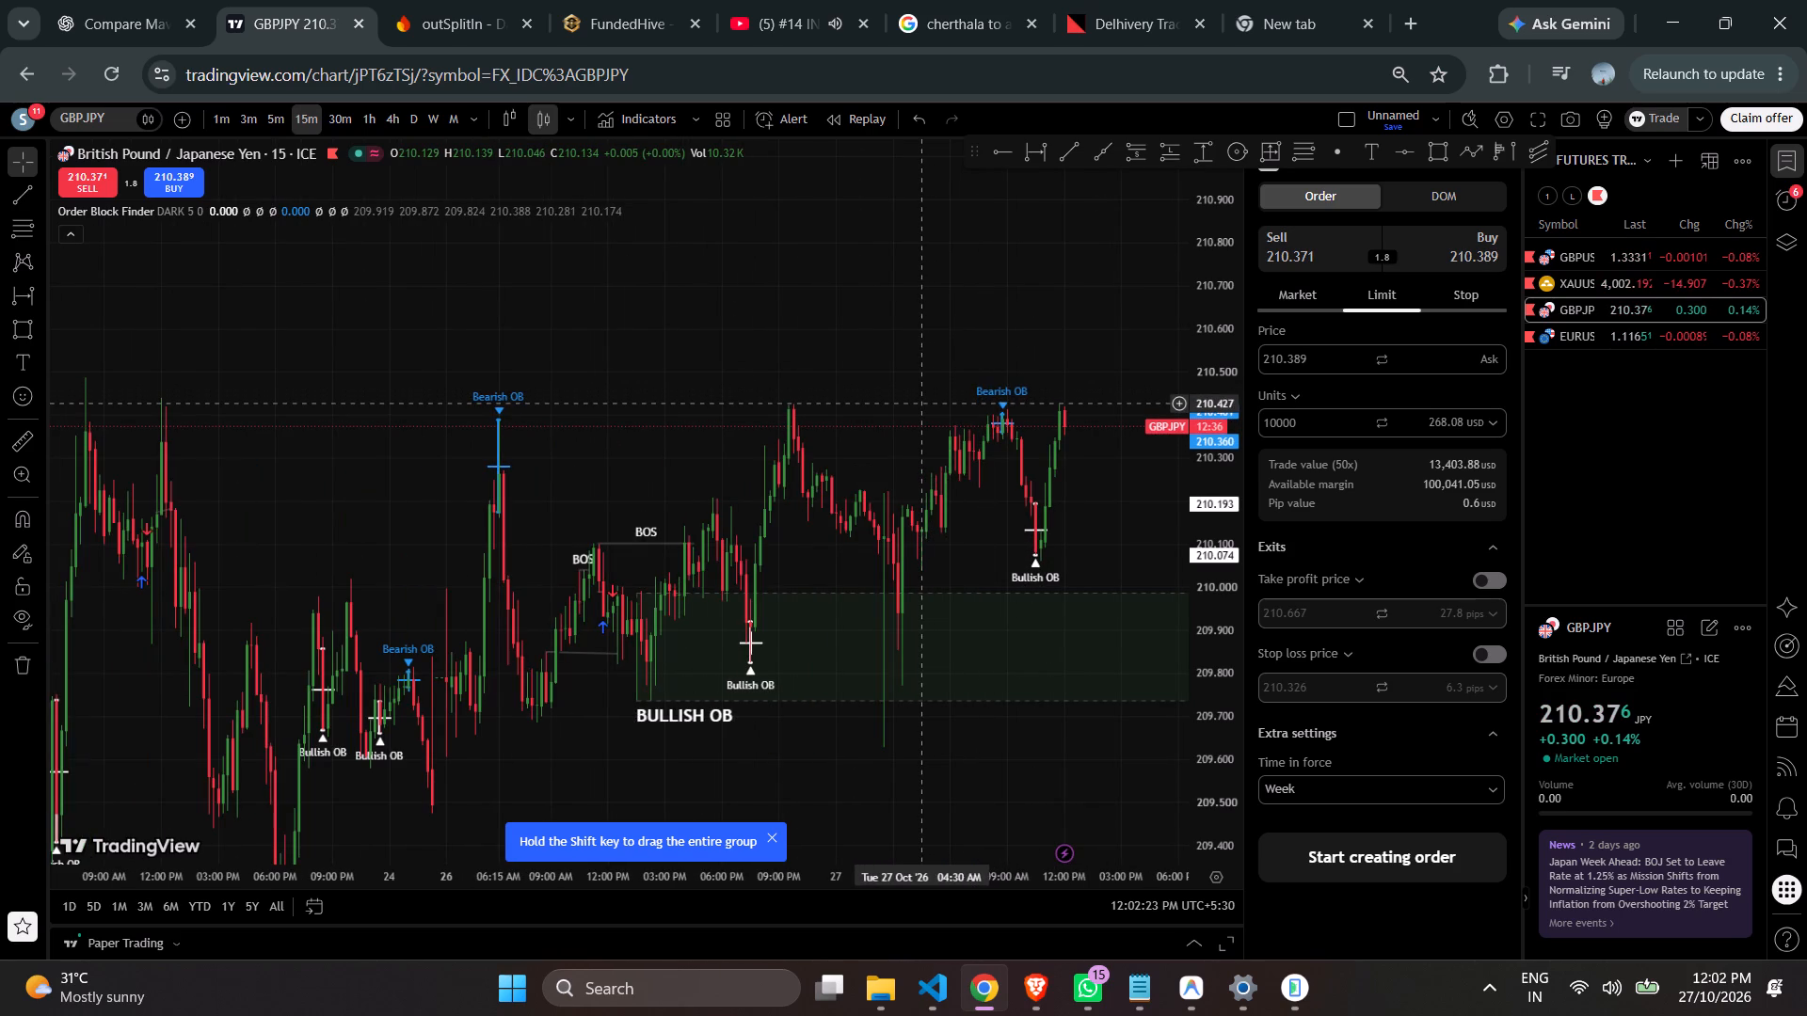
left_click_drag(919, 404, 776, 410)
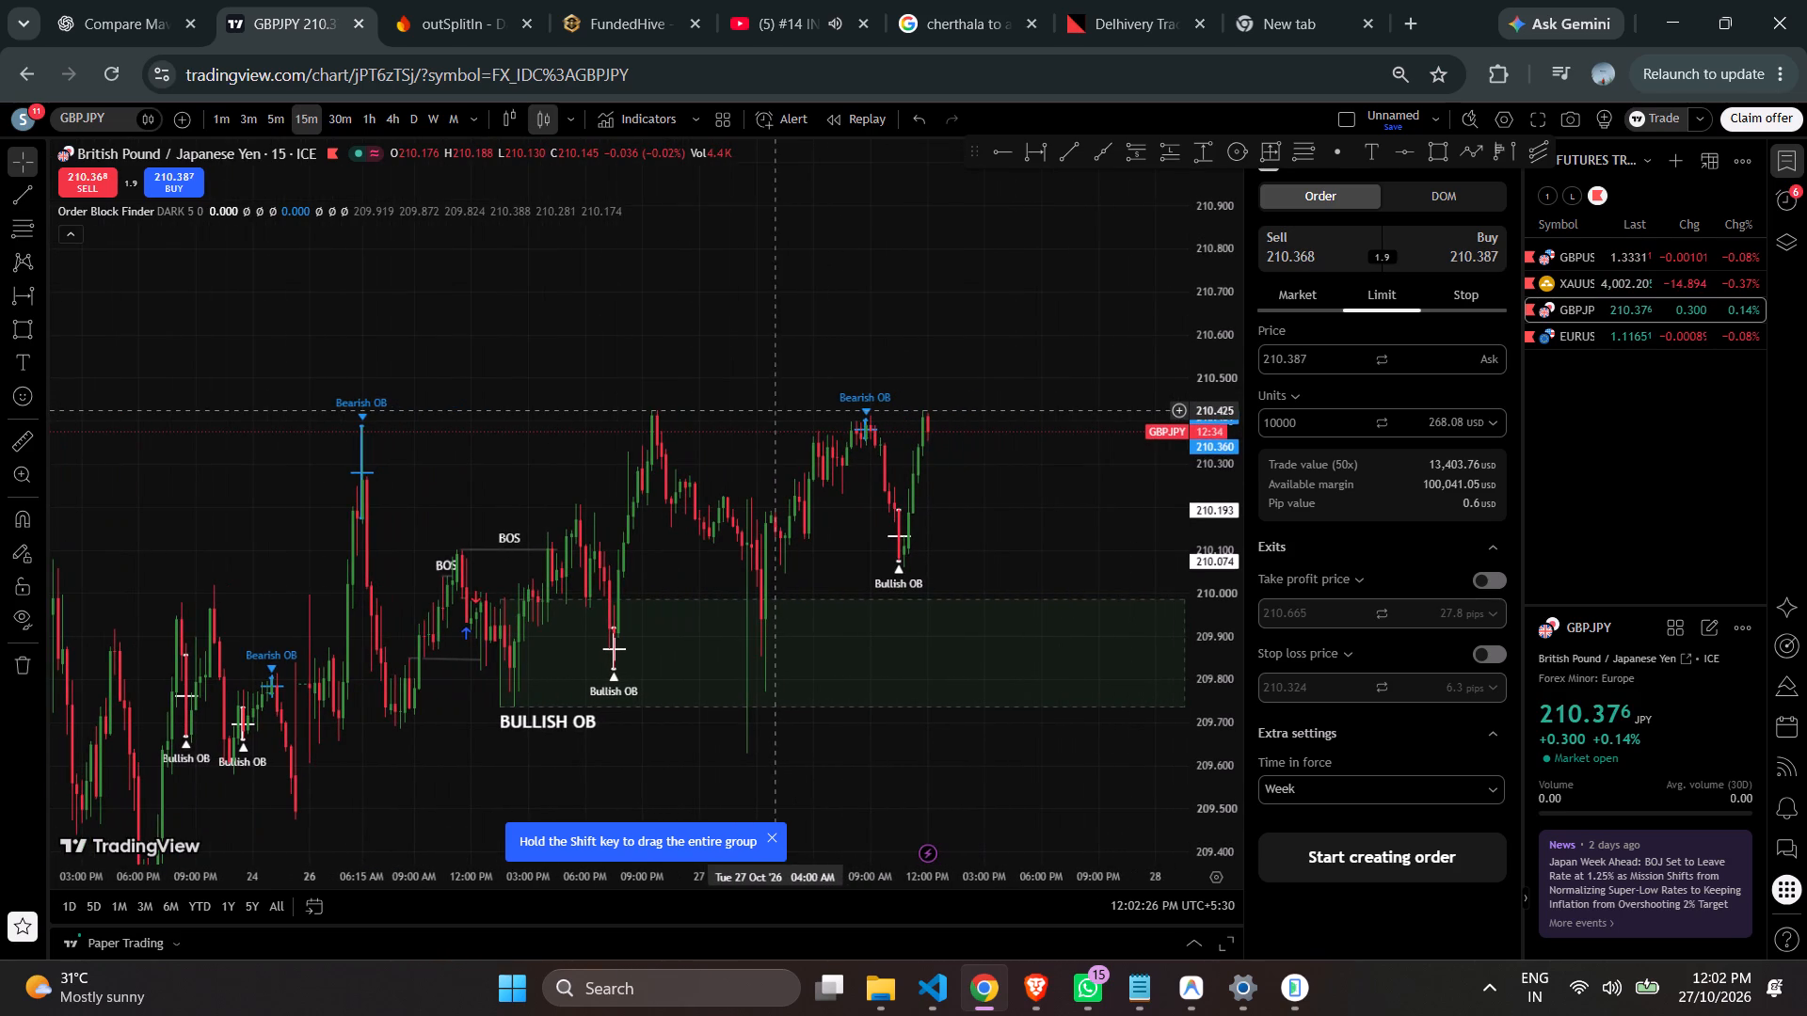
left_click(1003, 152)
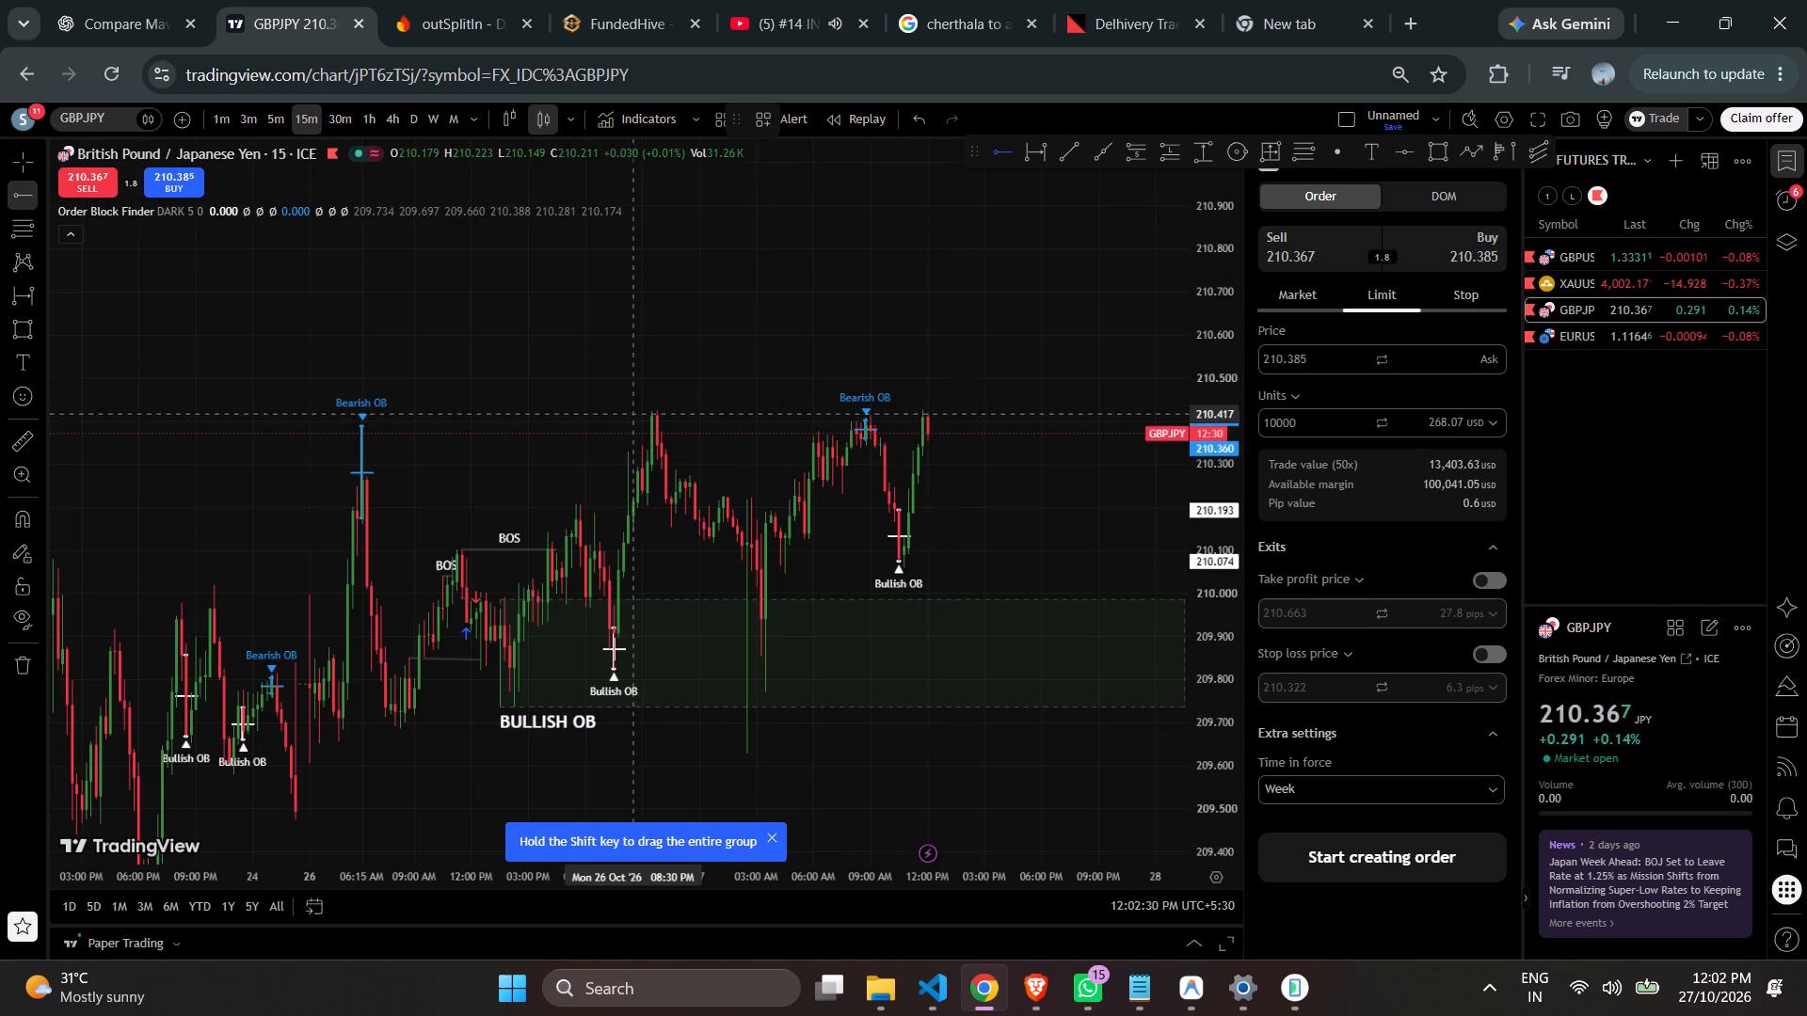
left_click(645, 407)
Draw a trend line from the 27 Oct 07:30 AM low at about 210.230 to 10:00 AM at about 210.232.
scroll(941, 307, "up", 1)
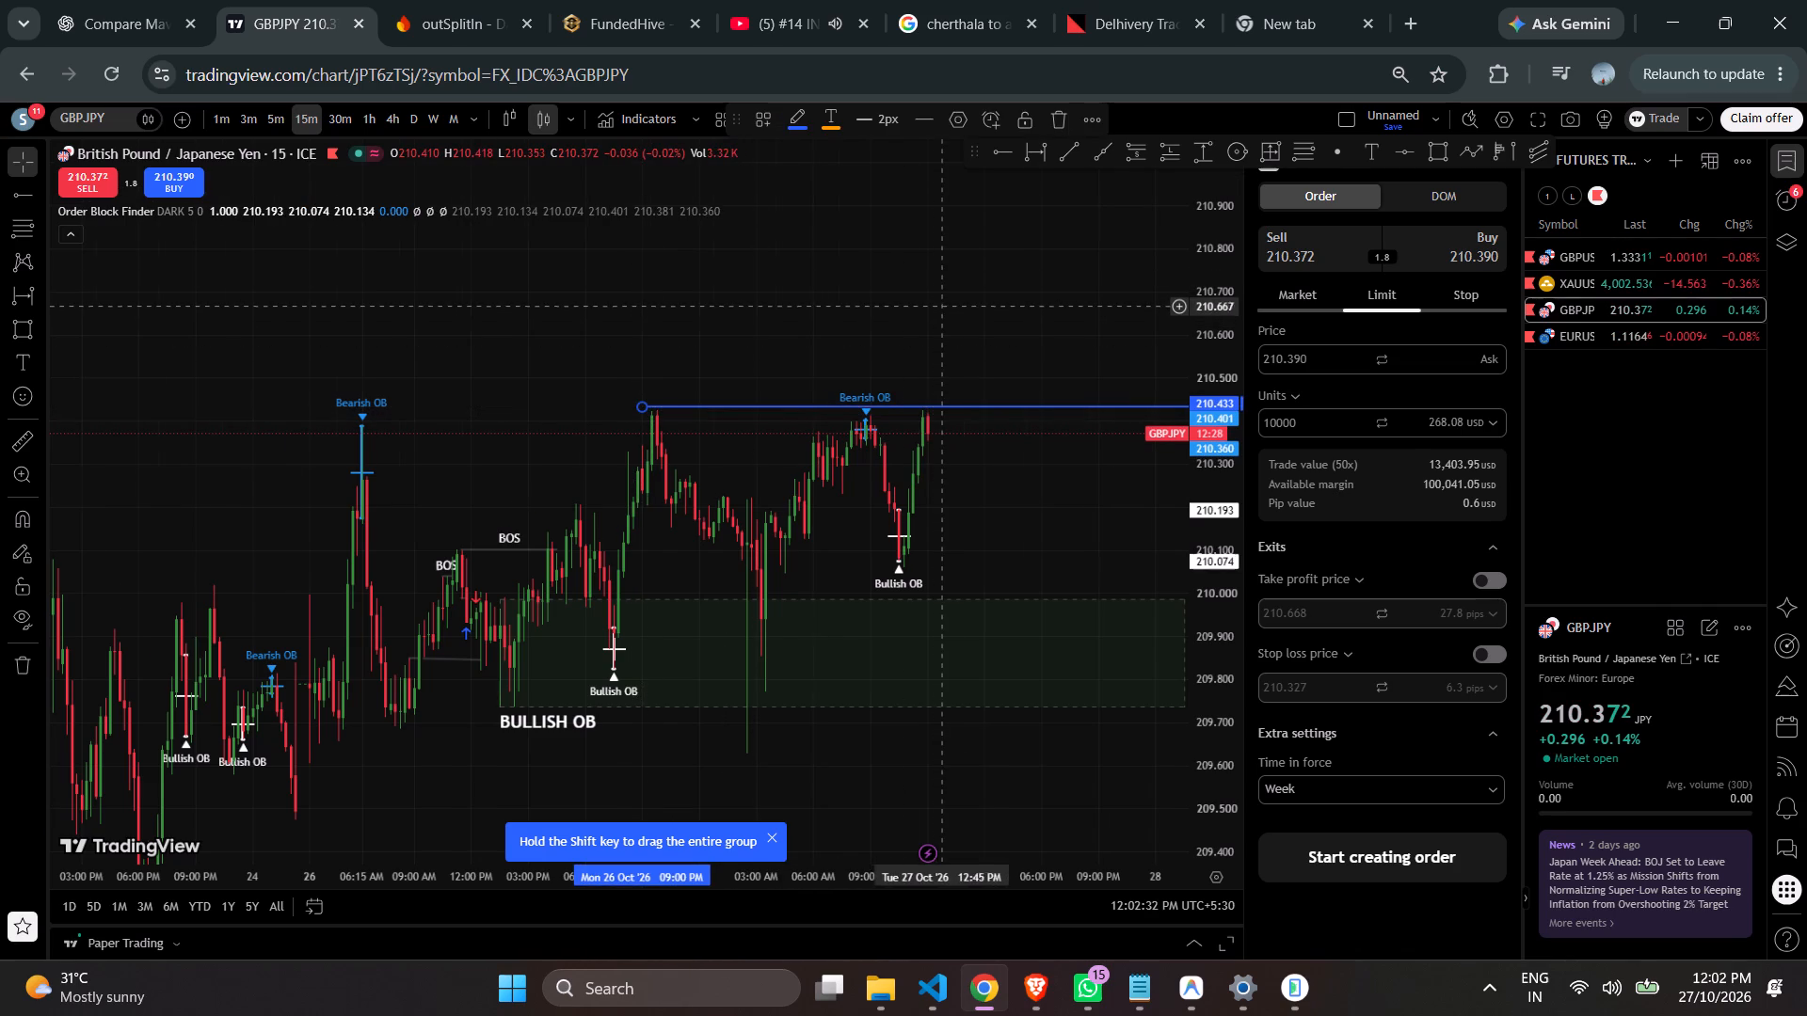
scroll(941, 307, "up", 8)
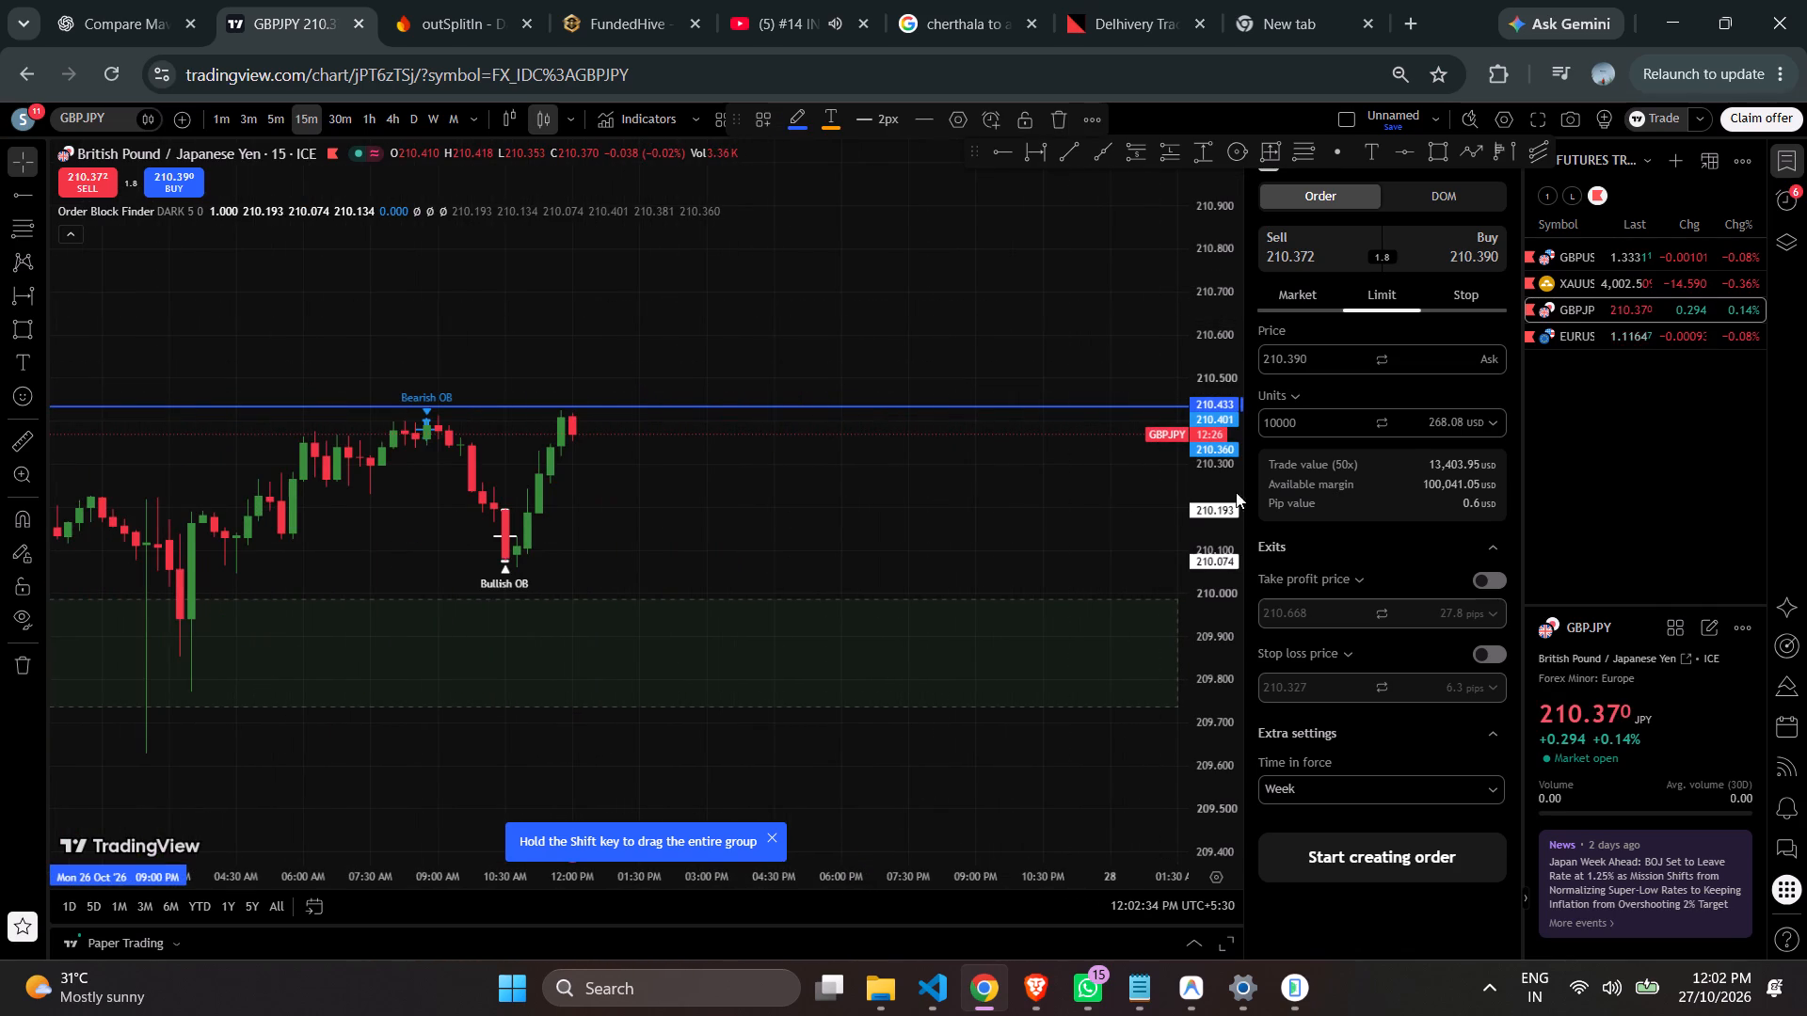
left_click_drag(1231, 490, 1253, 283)
left_click_drag(829, 557, 1060, 548)
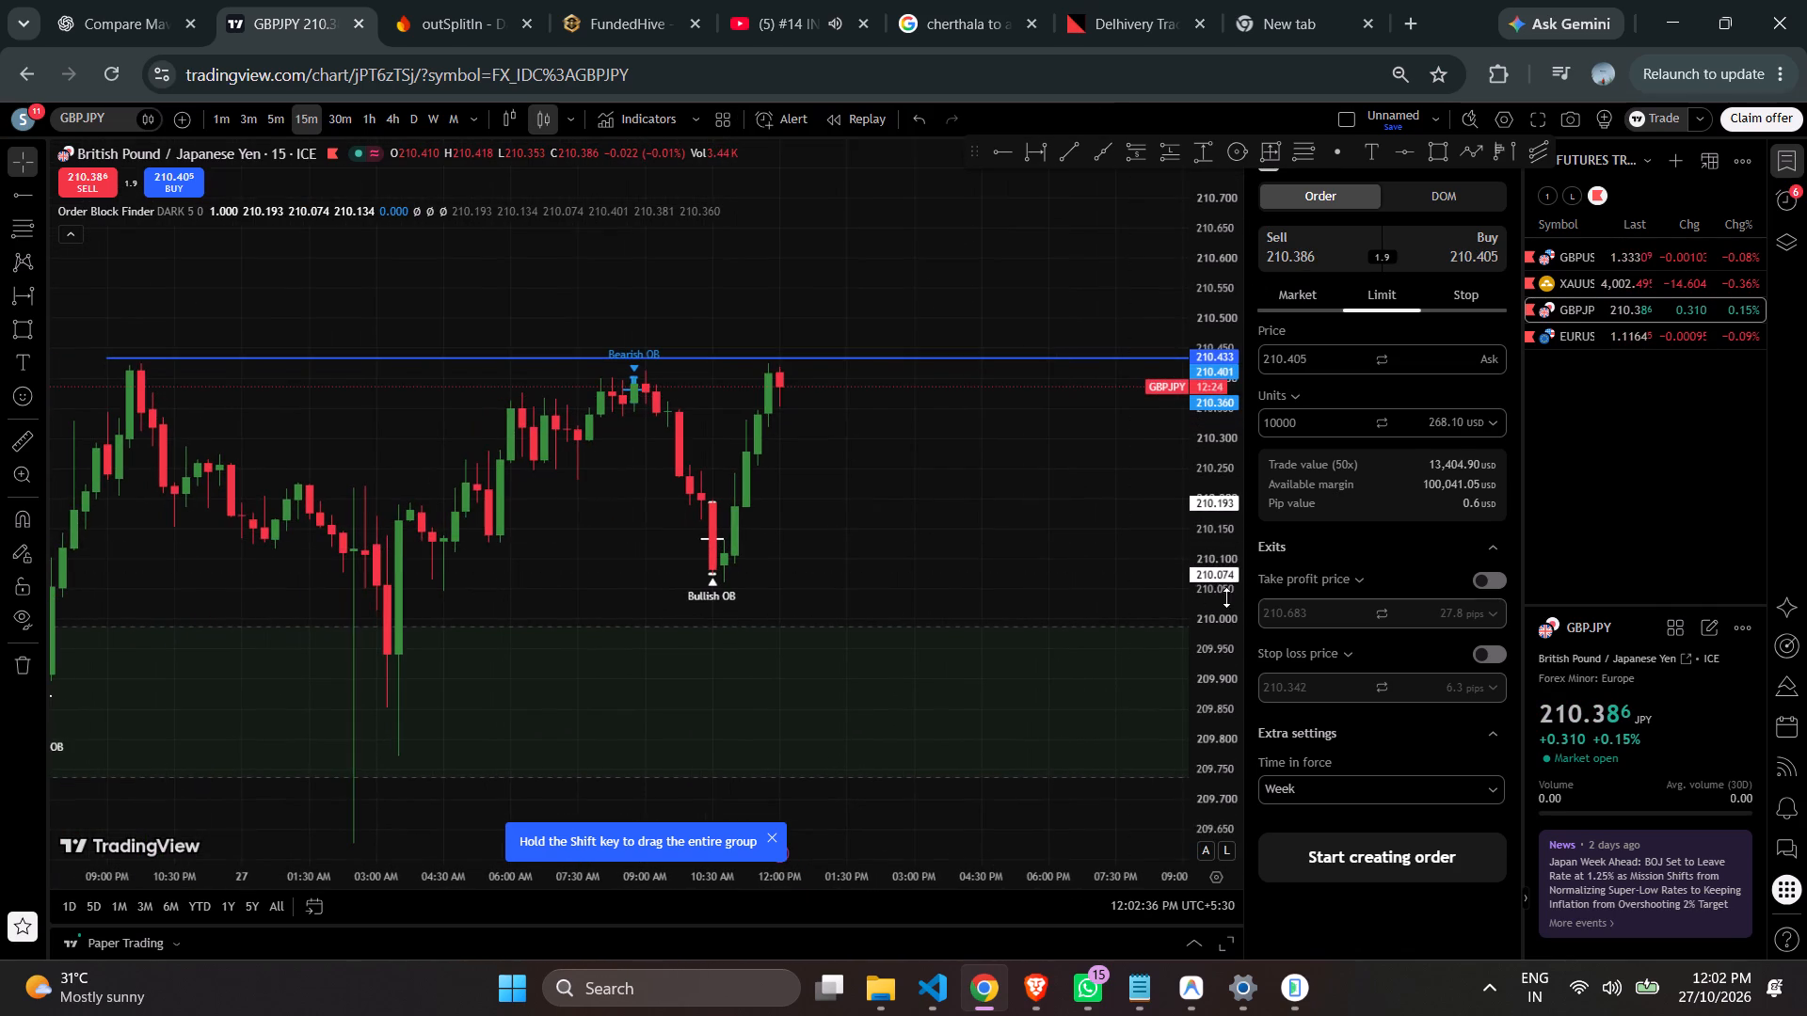
left_click_drag(1226, 597, 1196, 308)
left_click_drag(983, 563, 1065, 612)
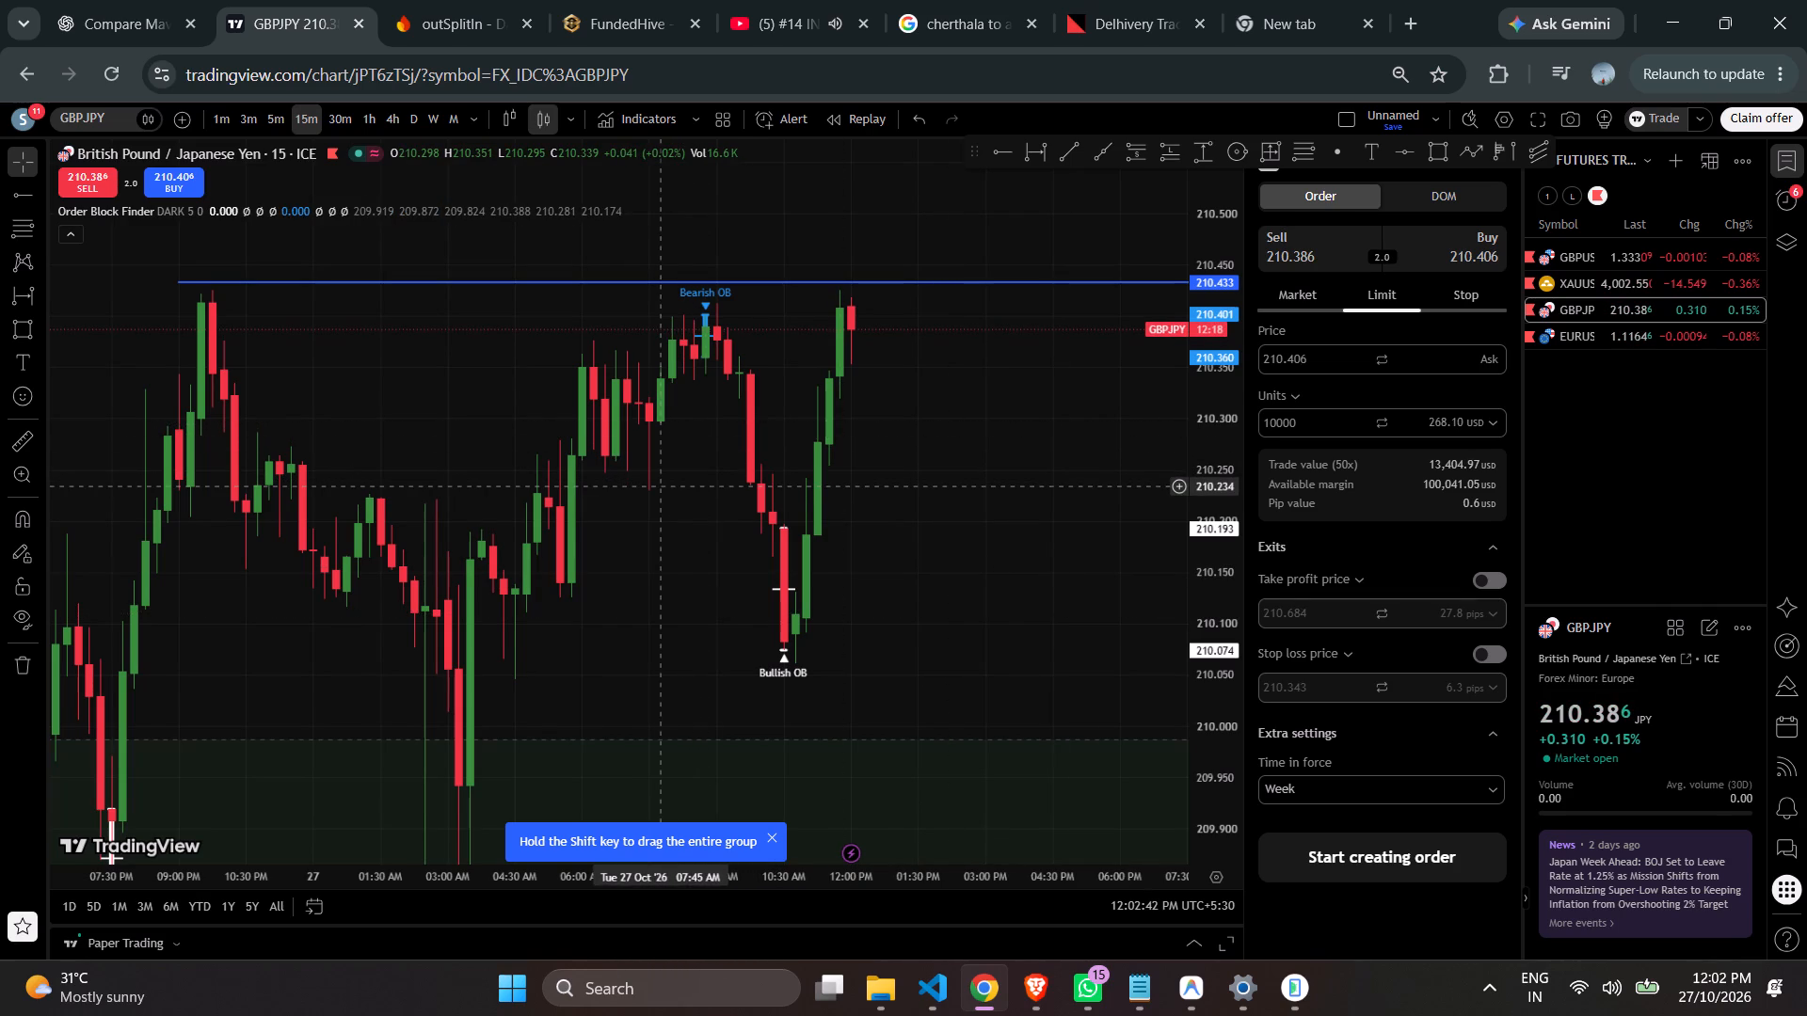
left_click(1063, 155)
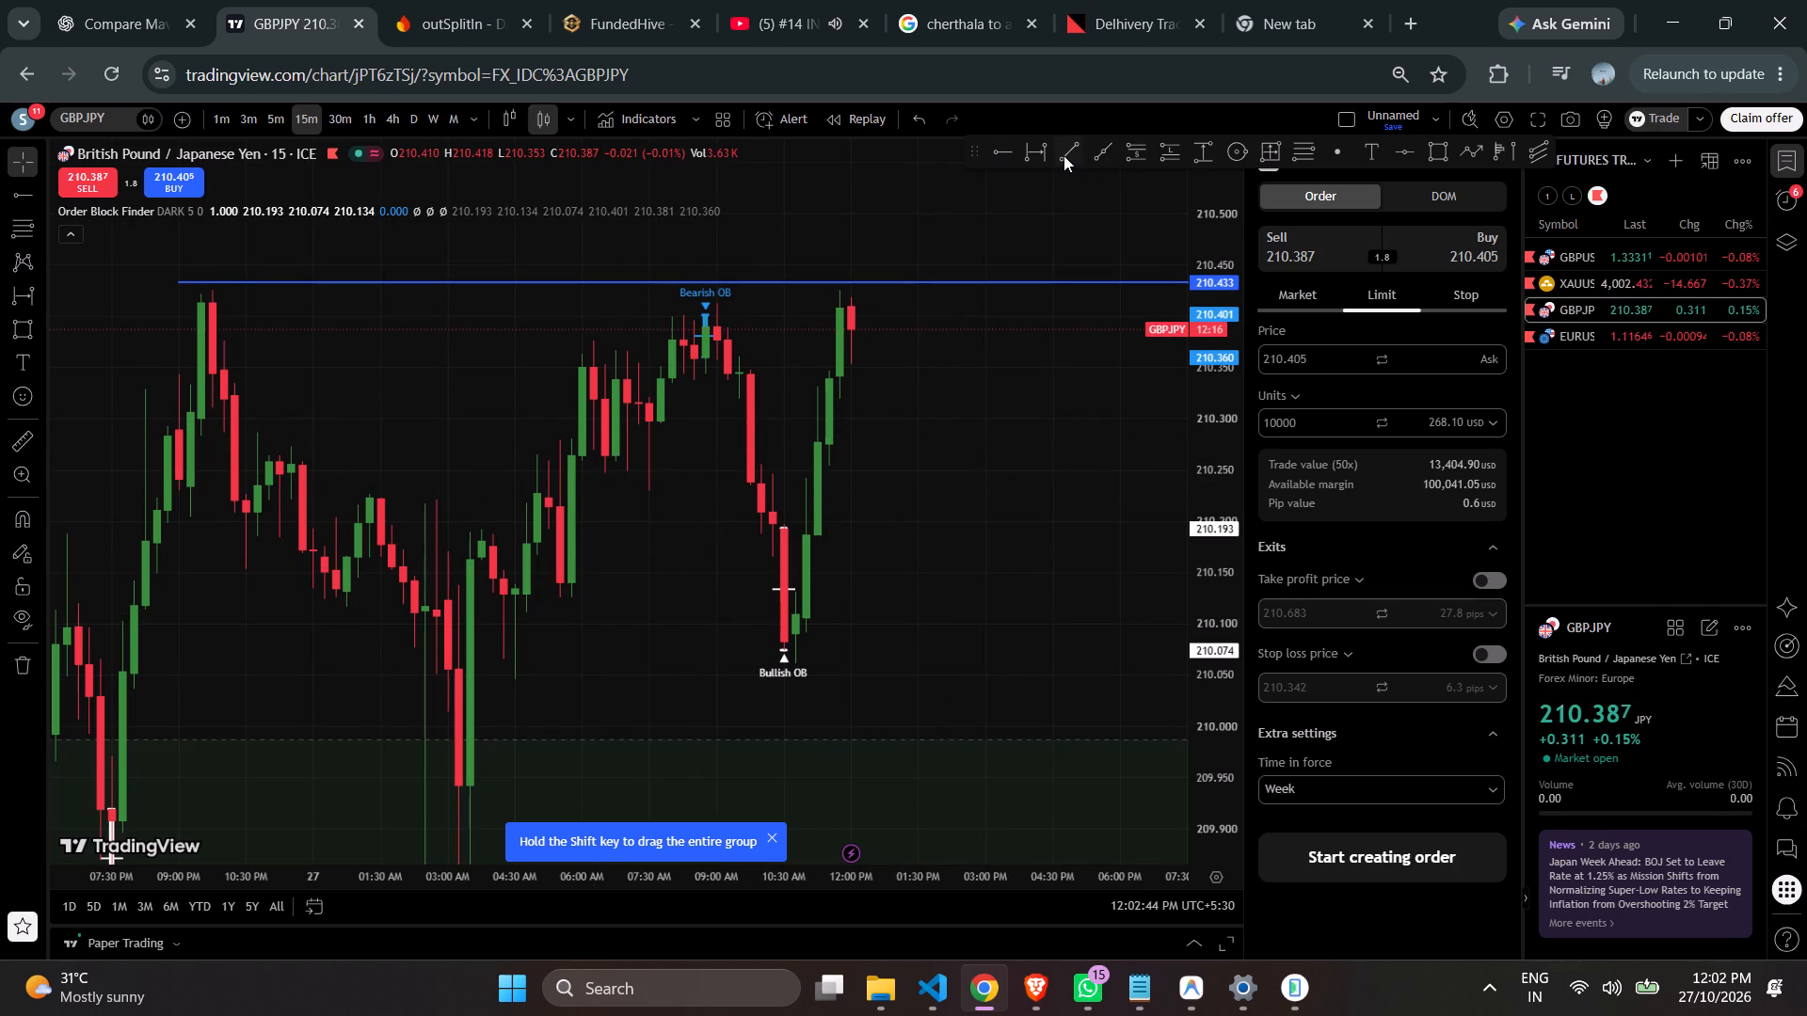
left_click(650, 491)
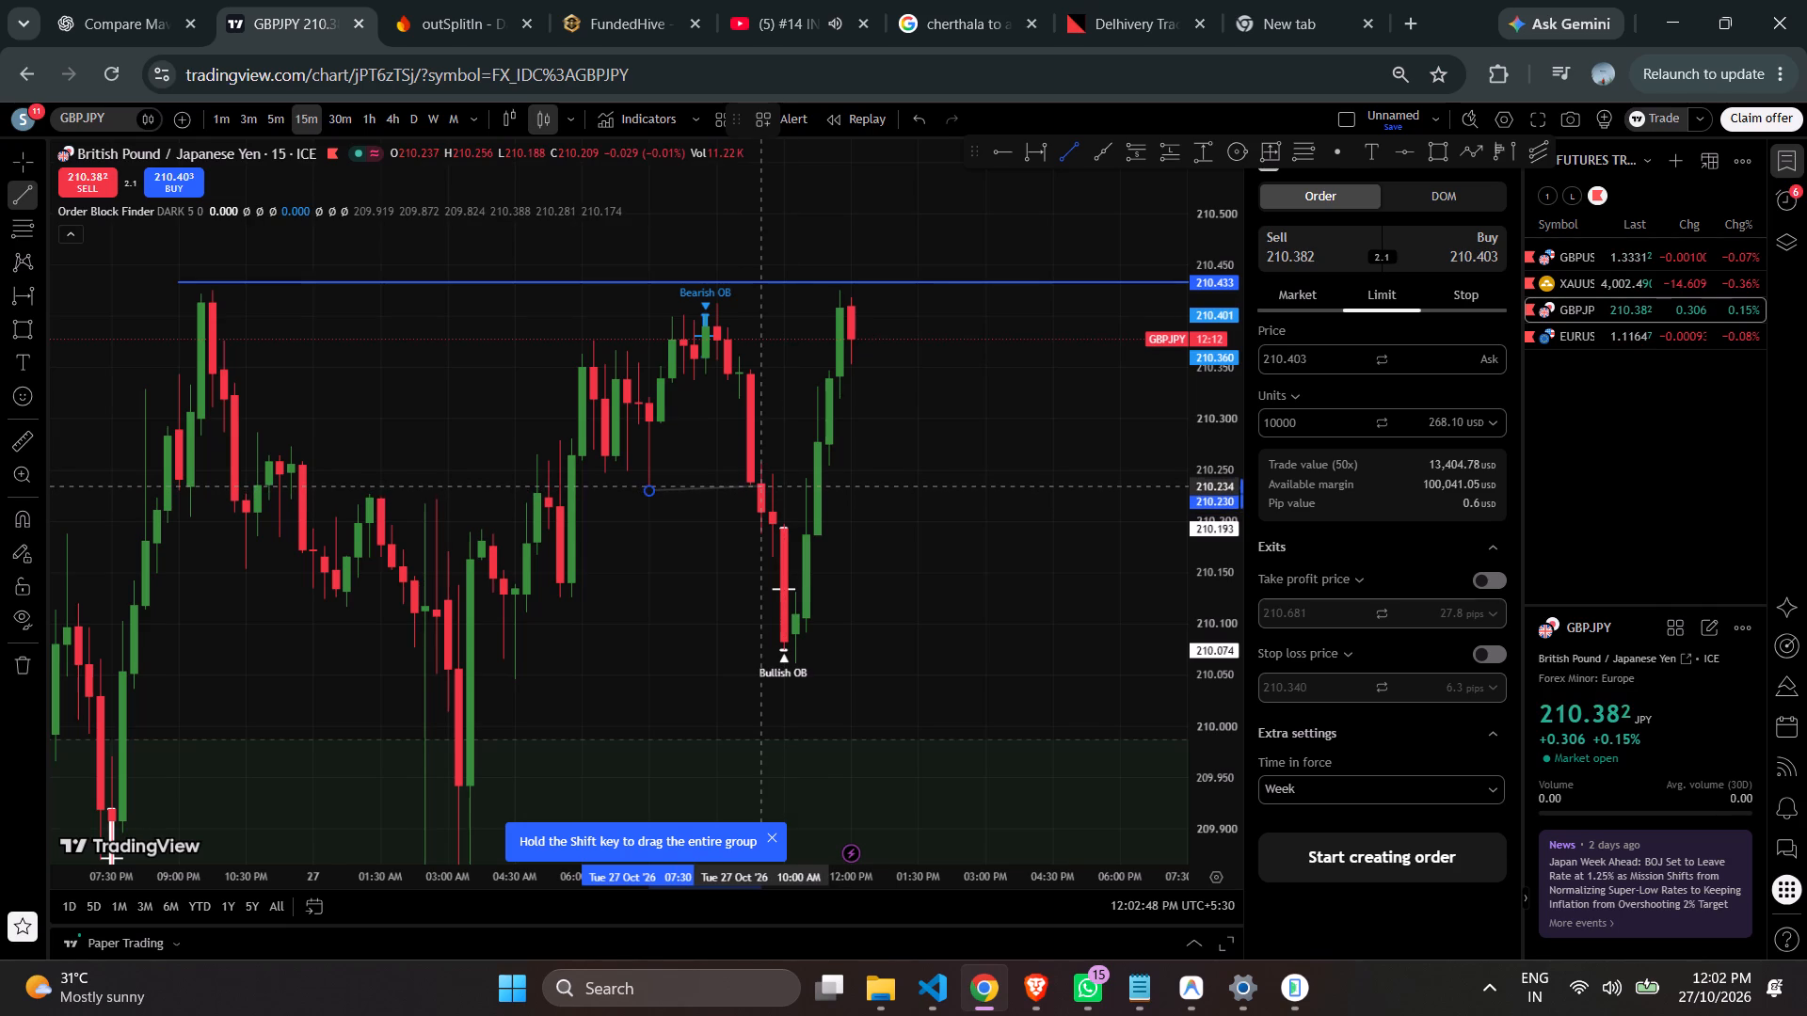
left_click(760, 488)
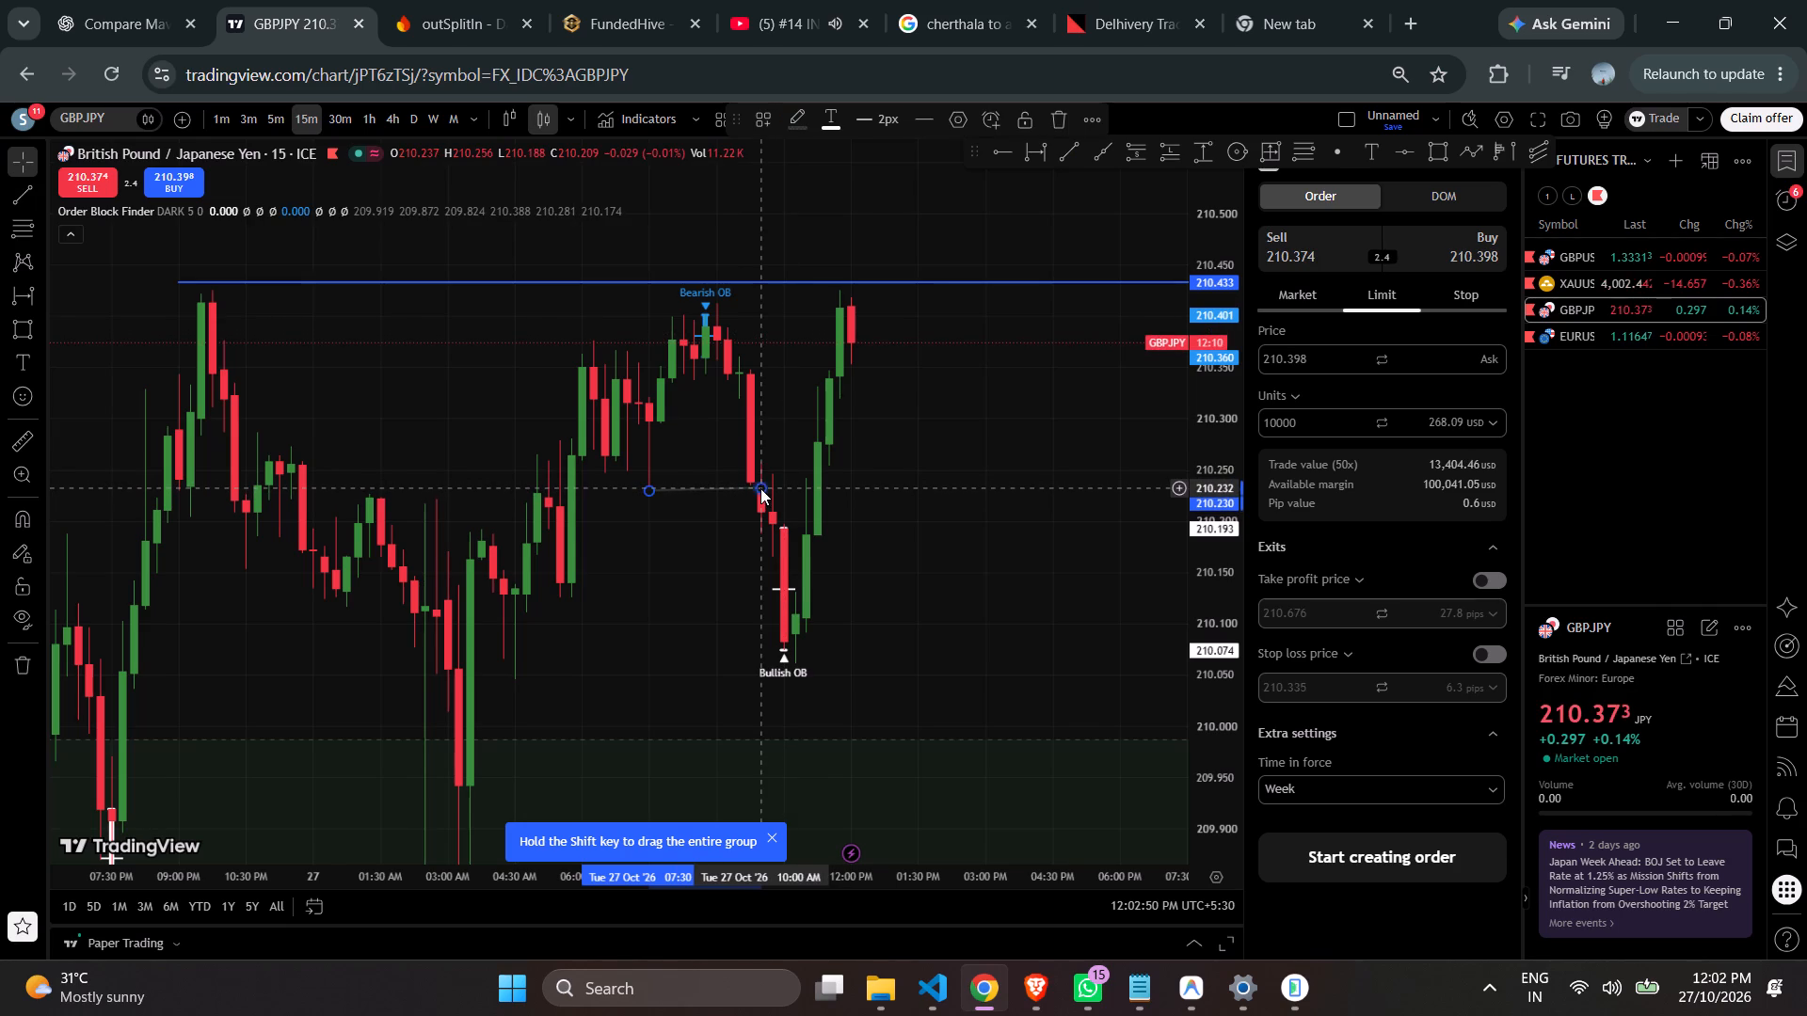
Reposition the trend line to run level at about 210.337 from the 27 Oct 08:30 AM candle to 09:30 AM.
scroll(824, 371, "up", 2)
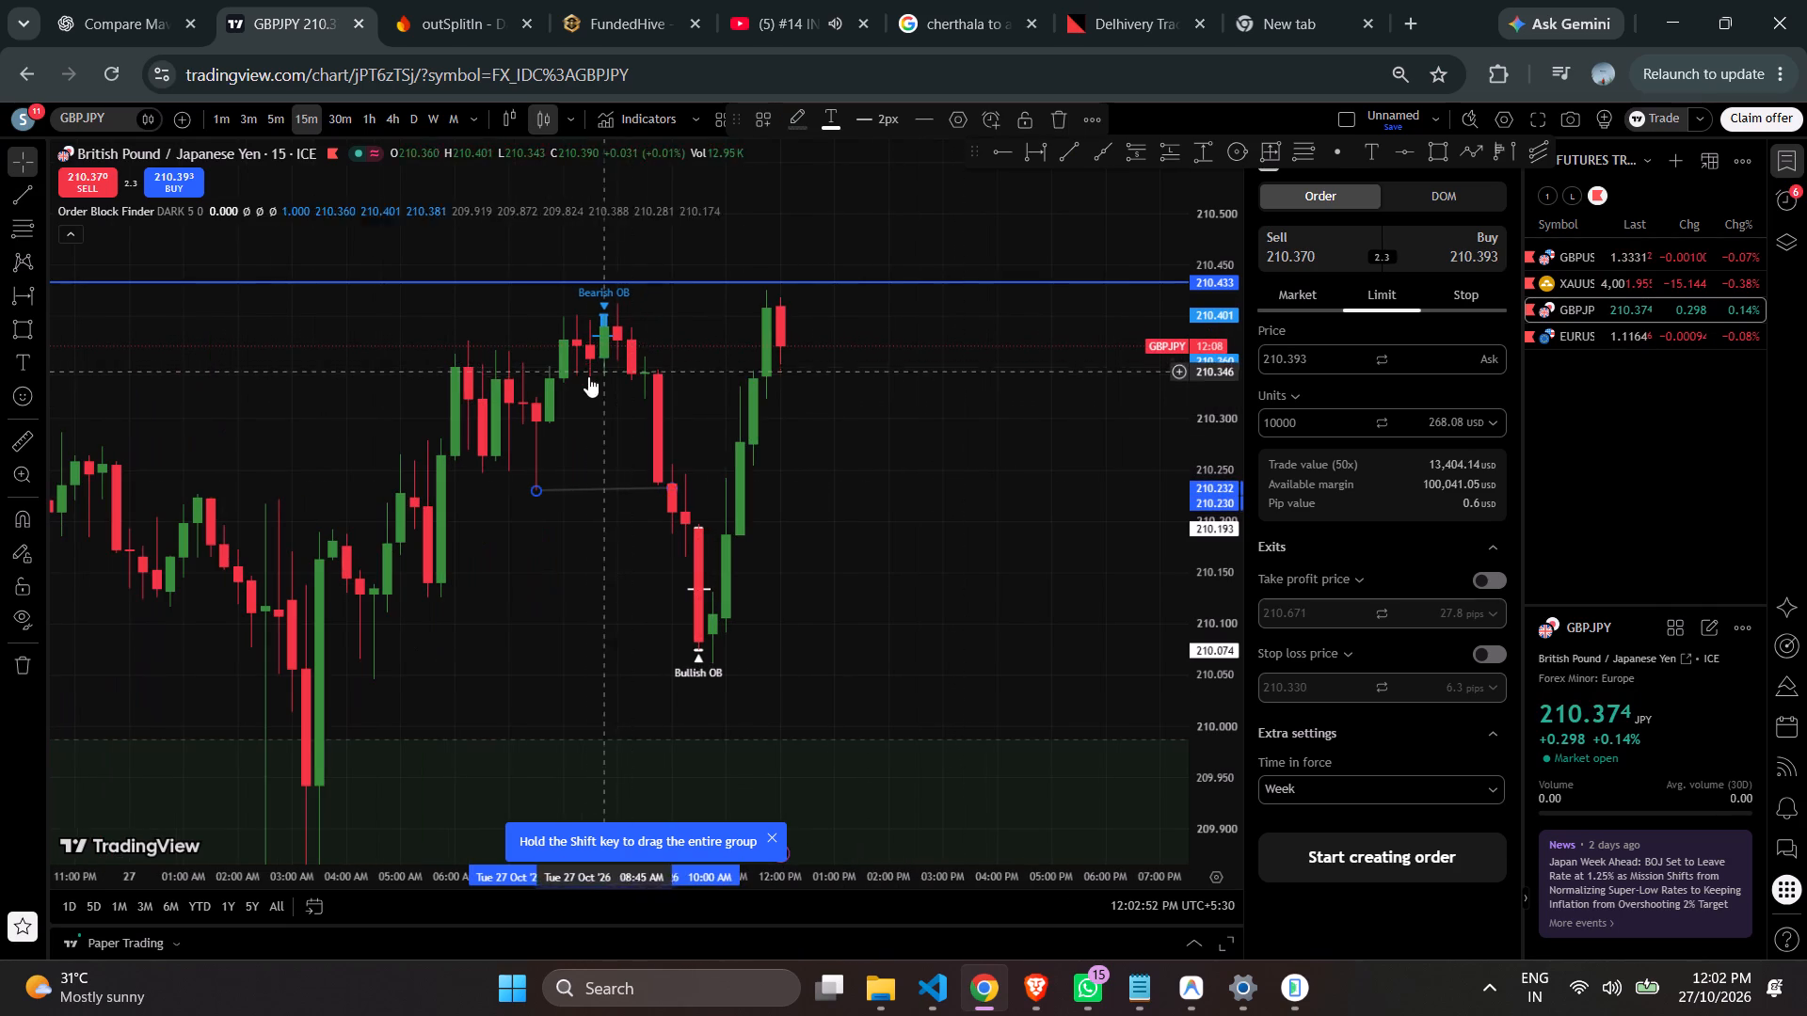
left_click_drag(594, 488, 606, 390)
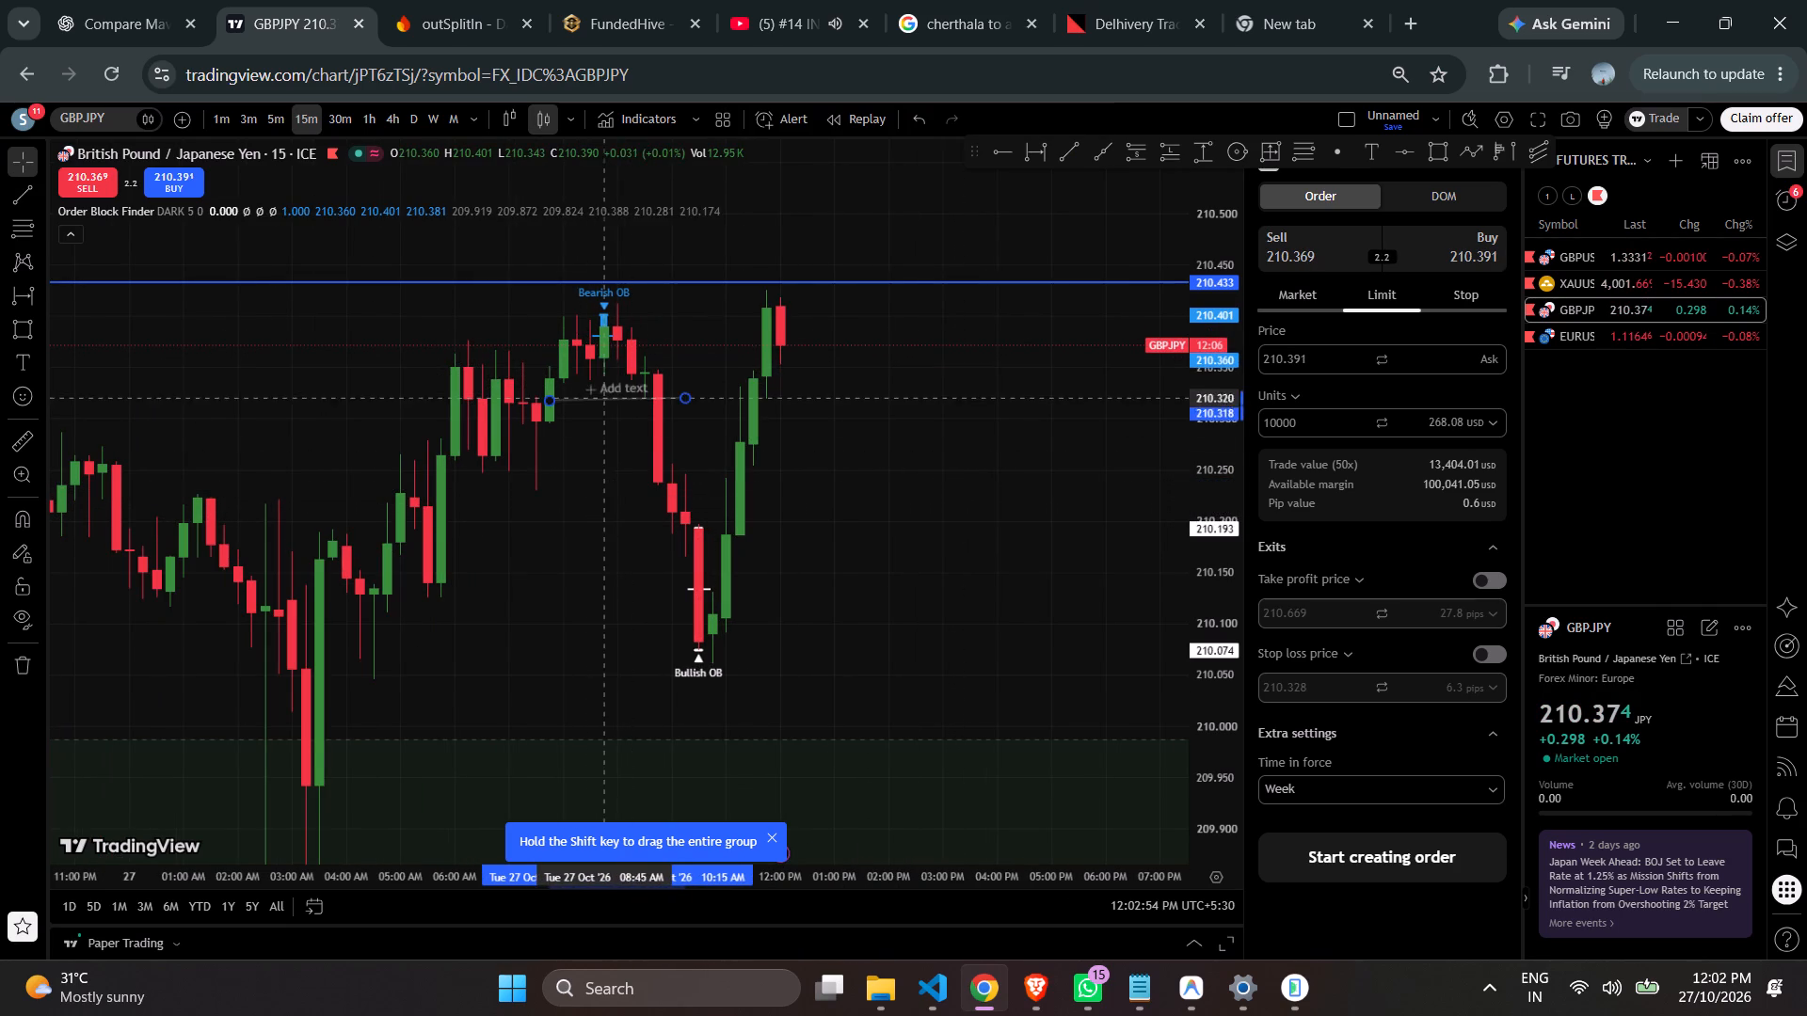
left_click_drag(606, 390, 613, 378)
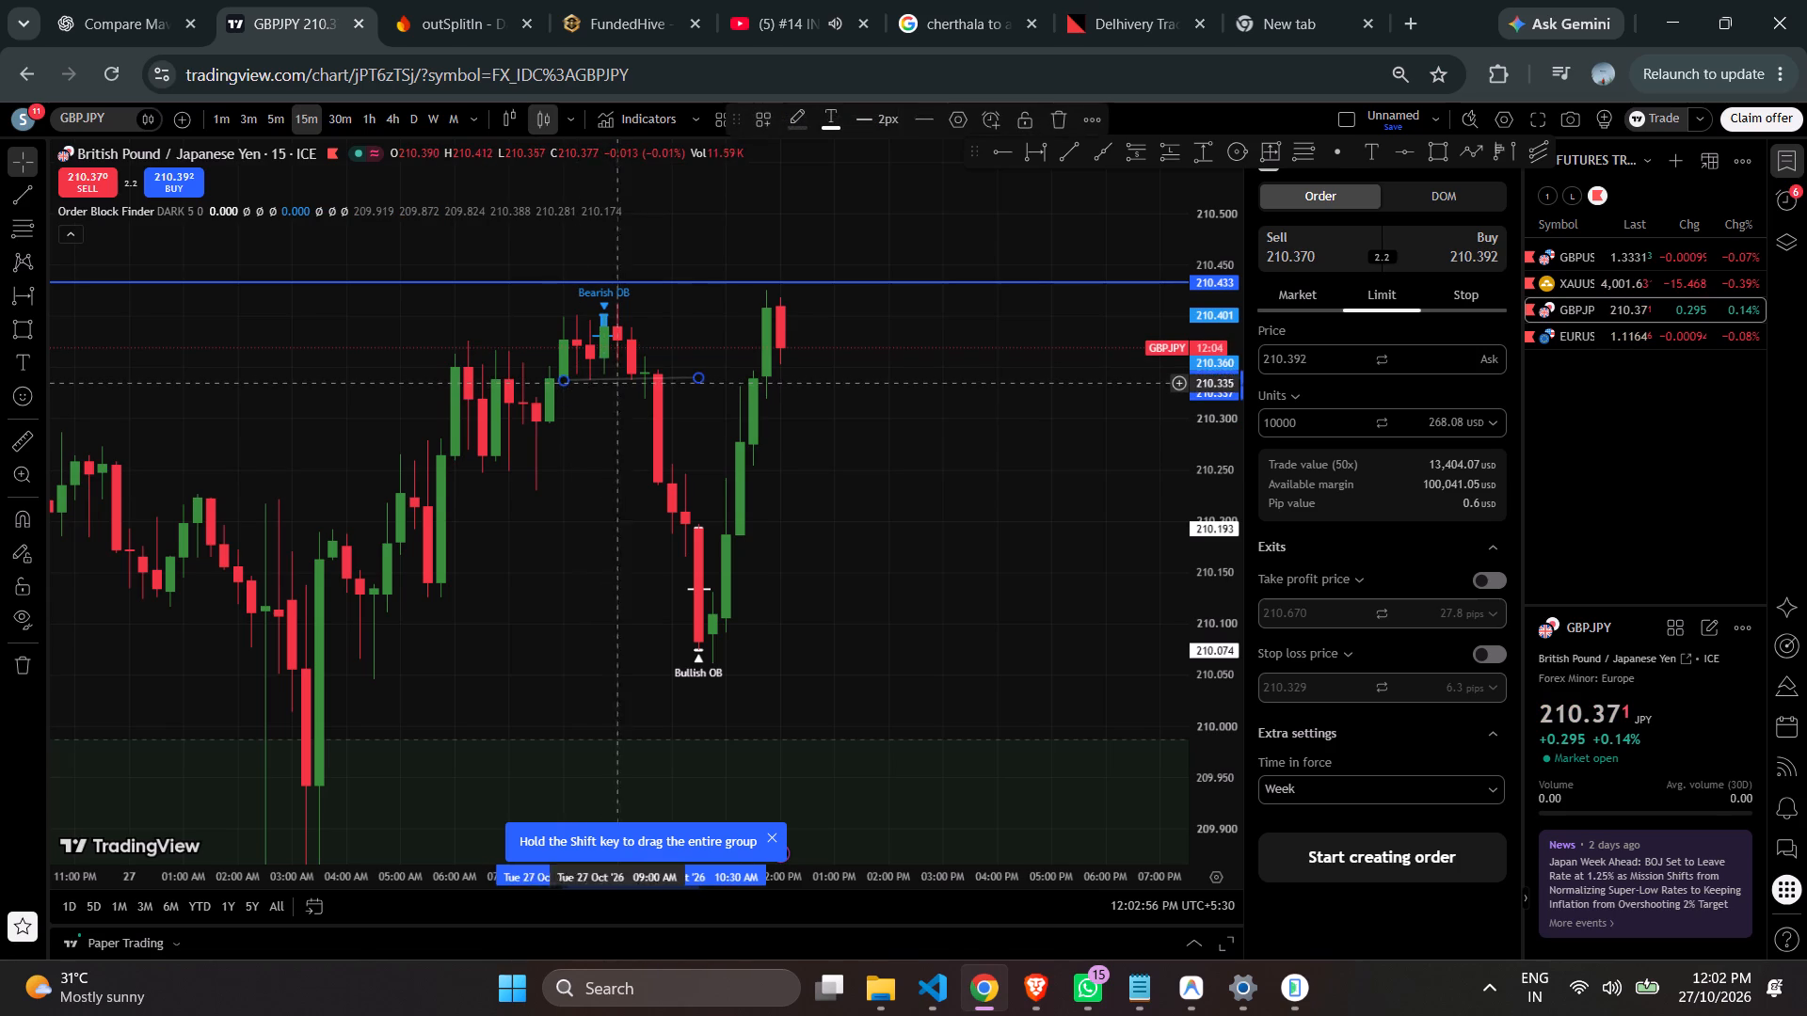
left_click_drag(559, 377, 574, 377)
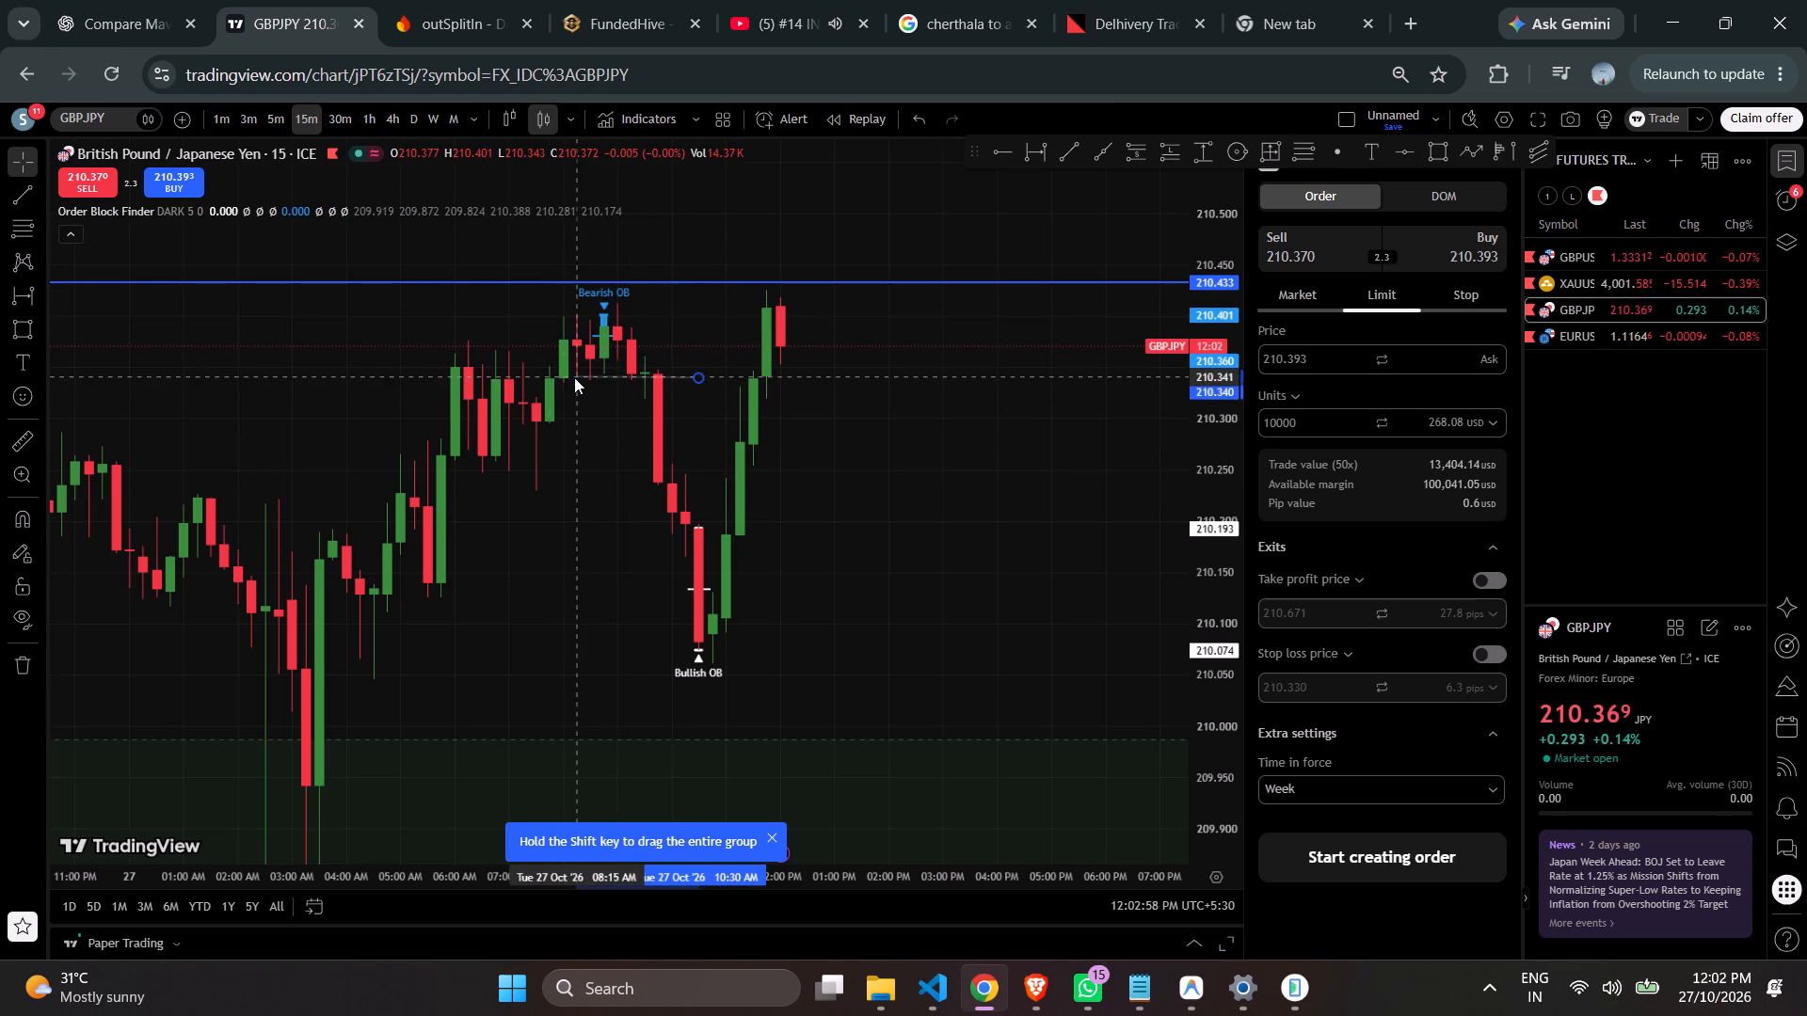
left_click_drag(574, 377, 593, 381)
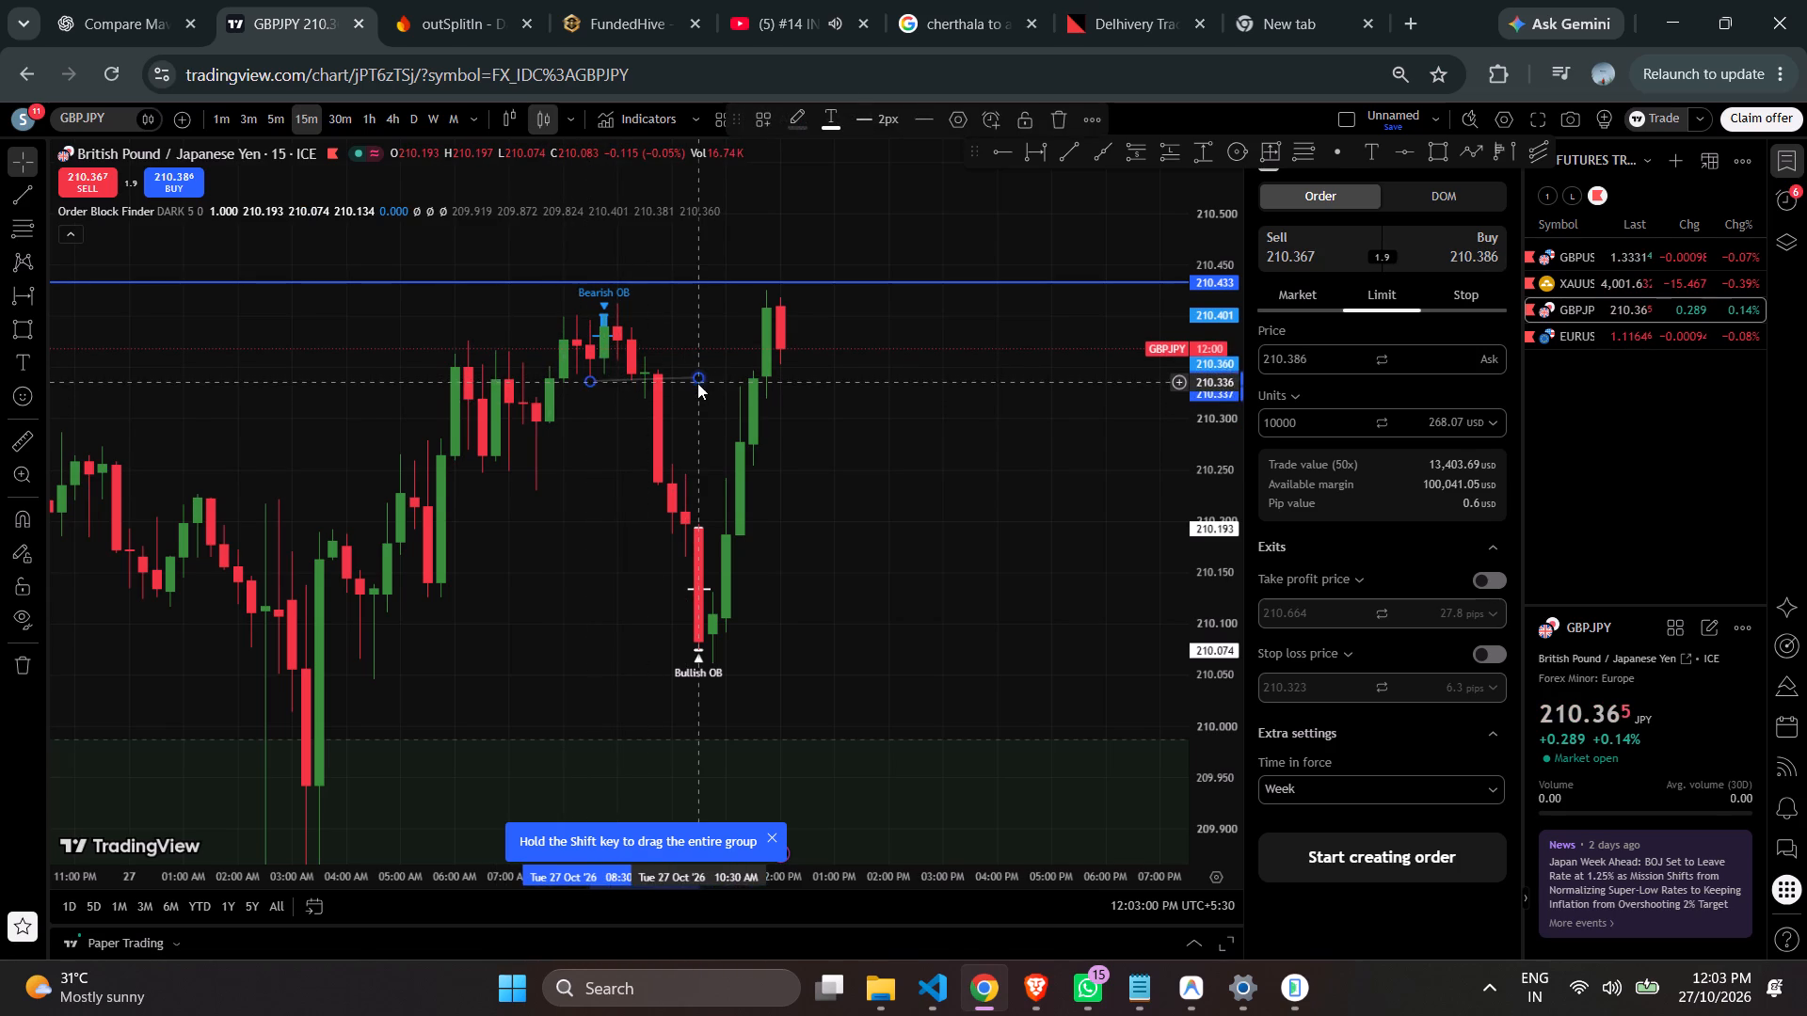
left_click_drag(697, 378, 645, 379)
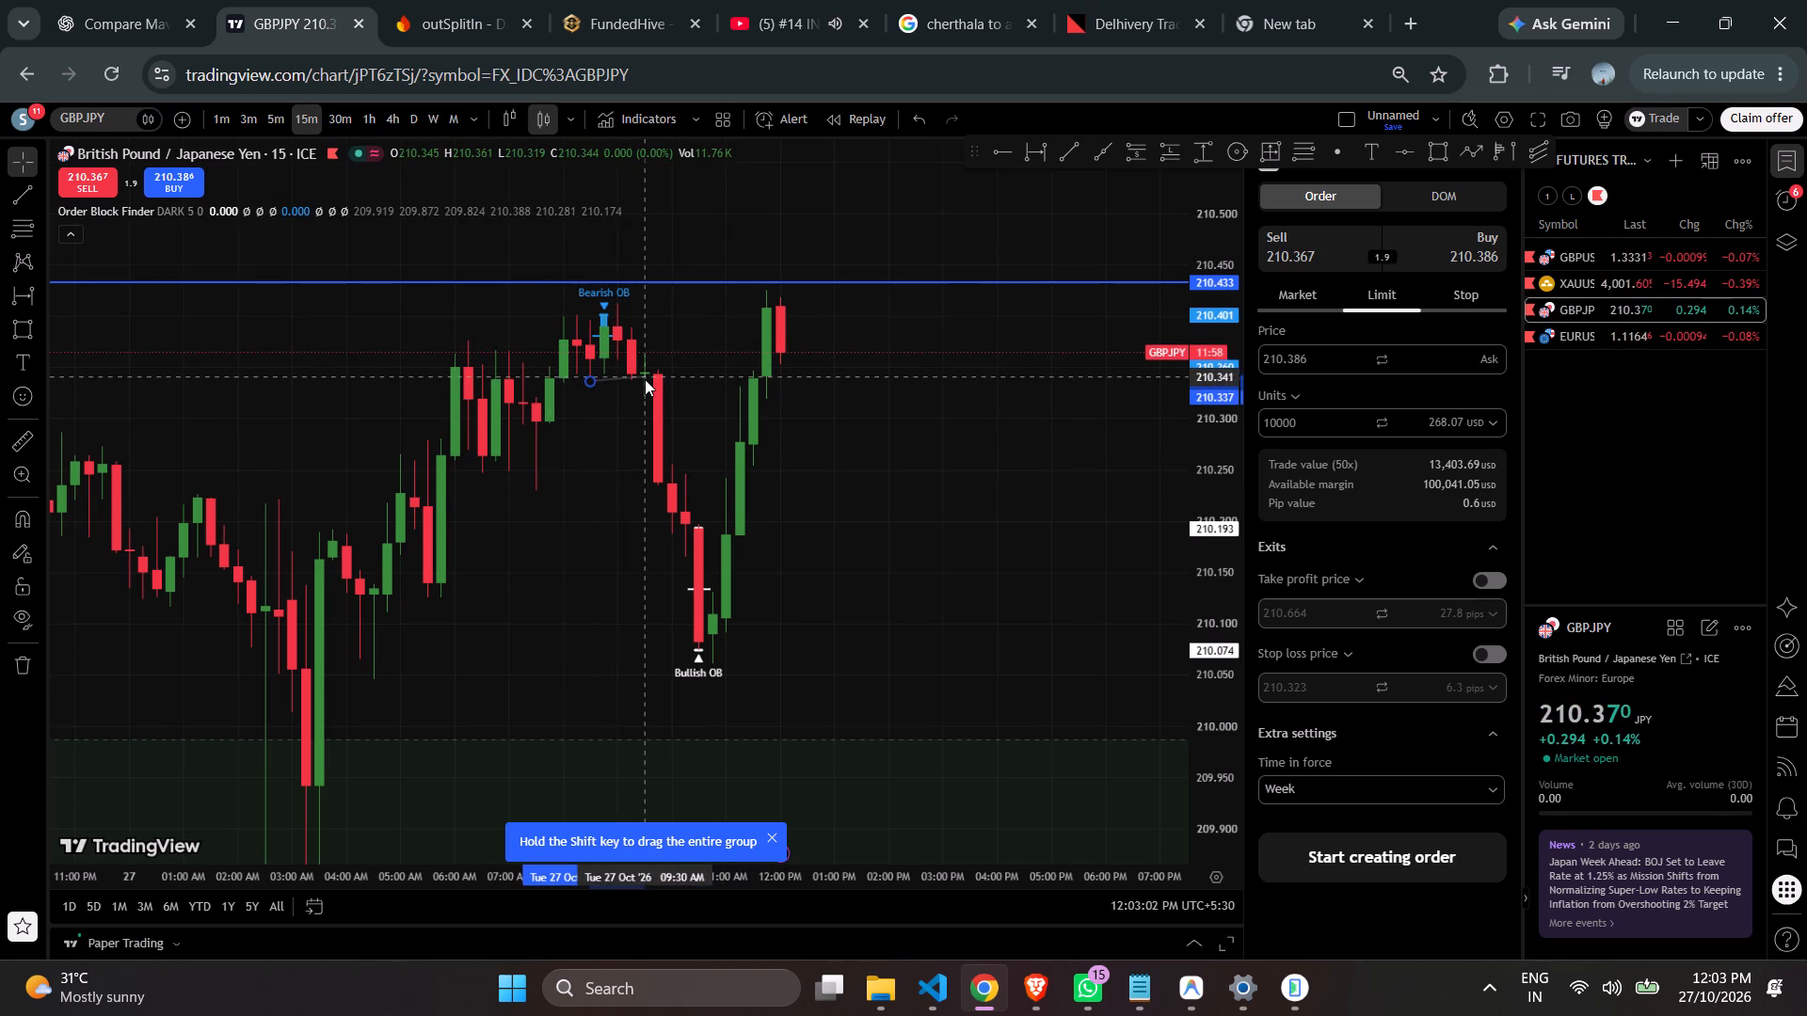
left_click_drag(645, 379, 648, 381)
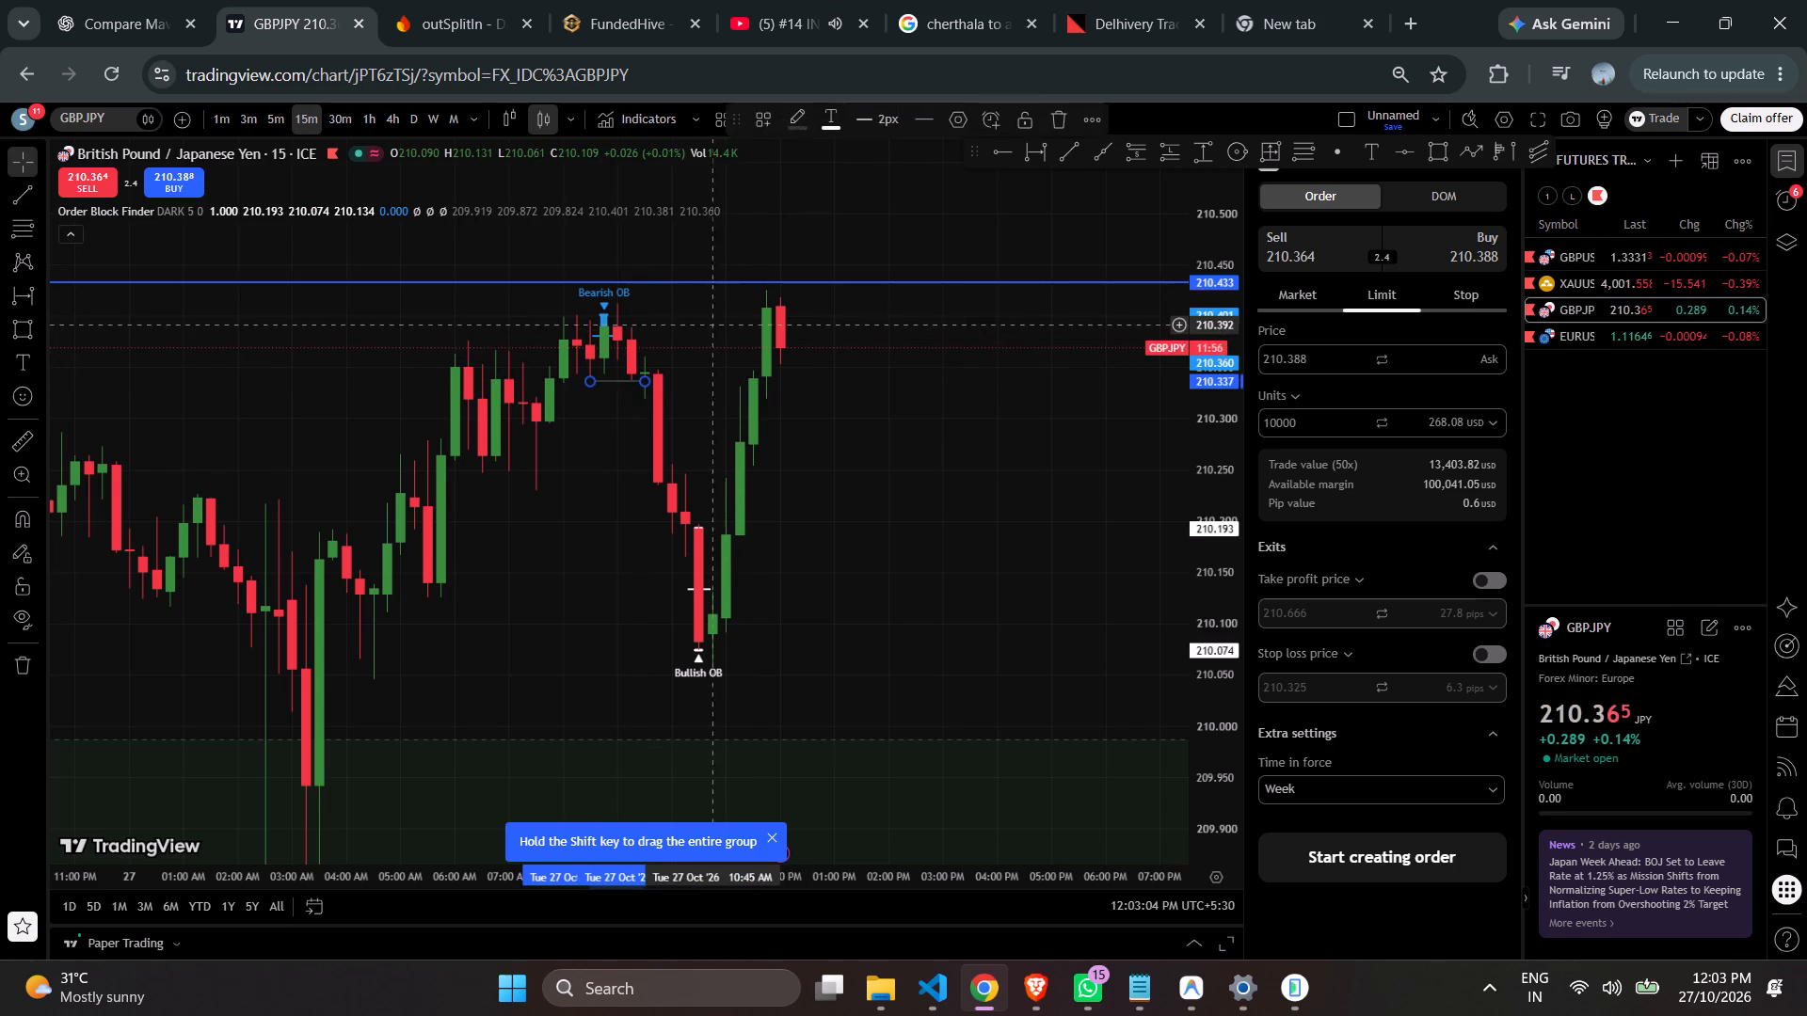
left_click(705, 320)
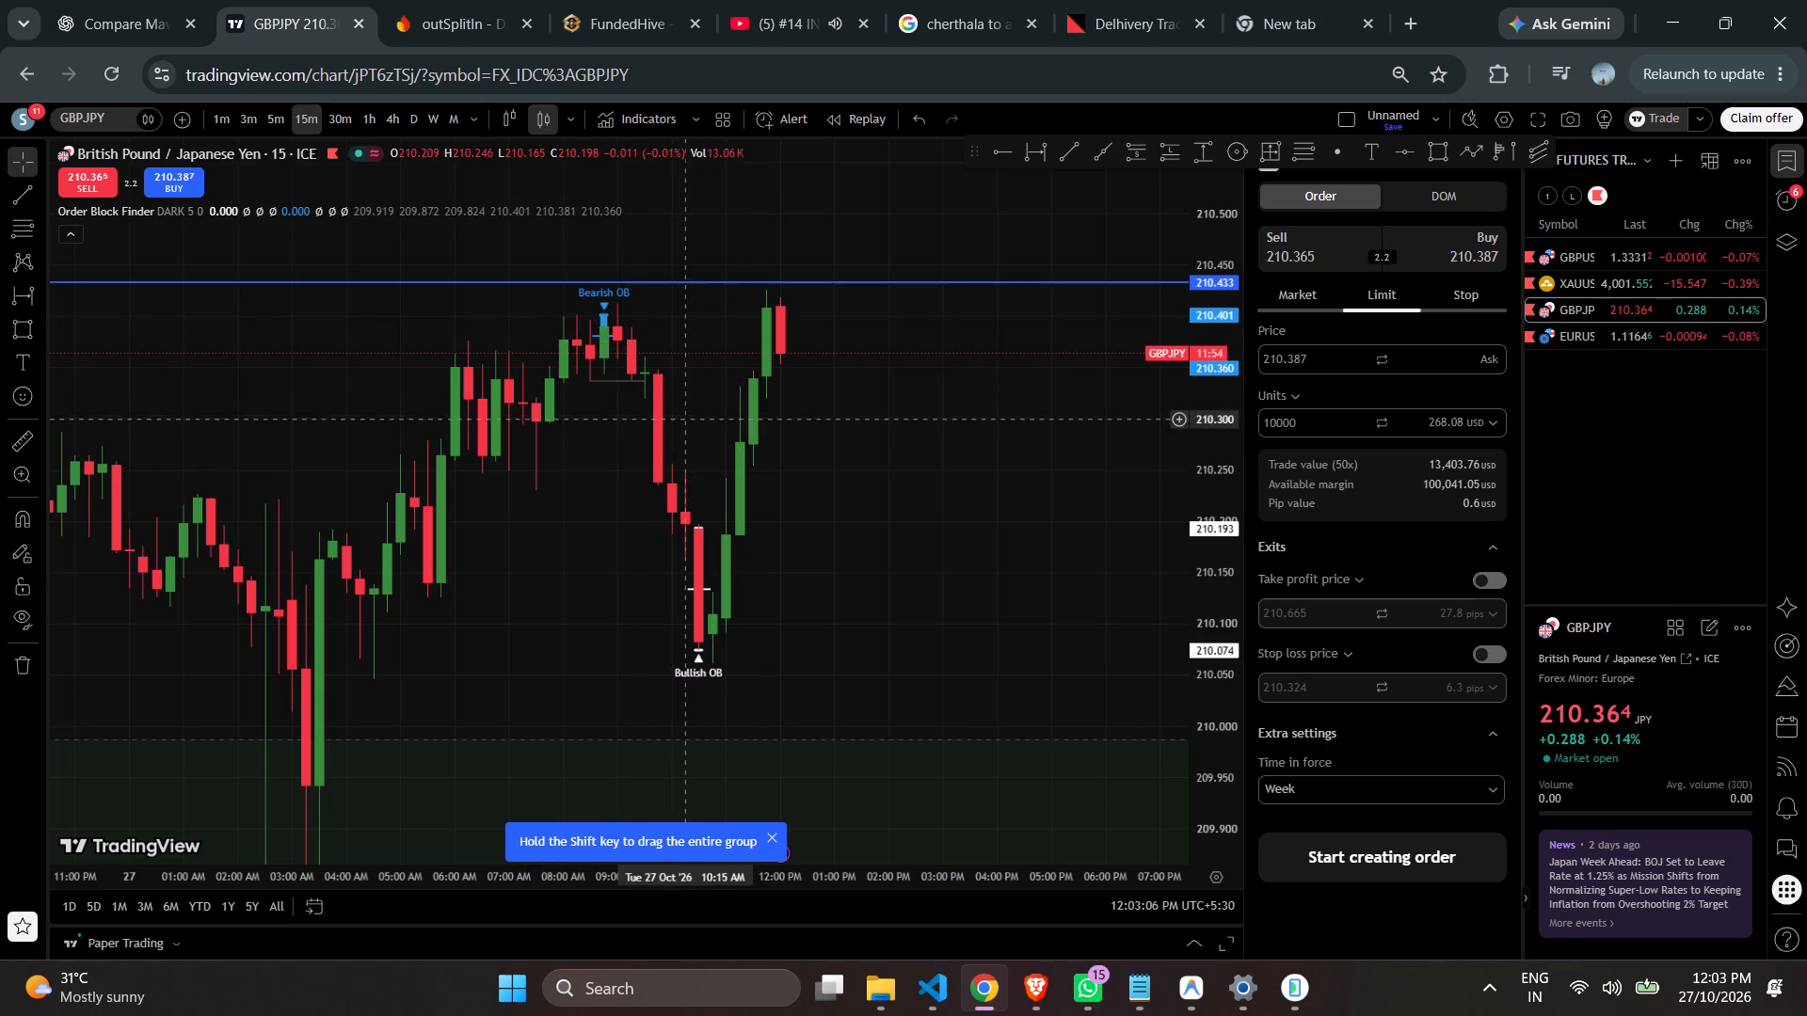
Draw a zone rectangle from 27 Oct 08:45 AM to 05:45 PM, spanning about 210.401 down to 210.346 at the bearish order block.
scroll(684, 383, "up", 2)
left_click_drag(1221, 484, 1221, 306)
left_click_drag(888, 427, 927, 513)
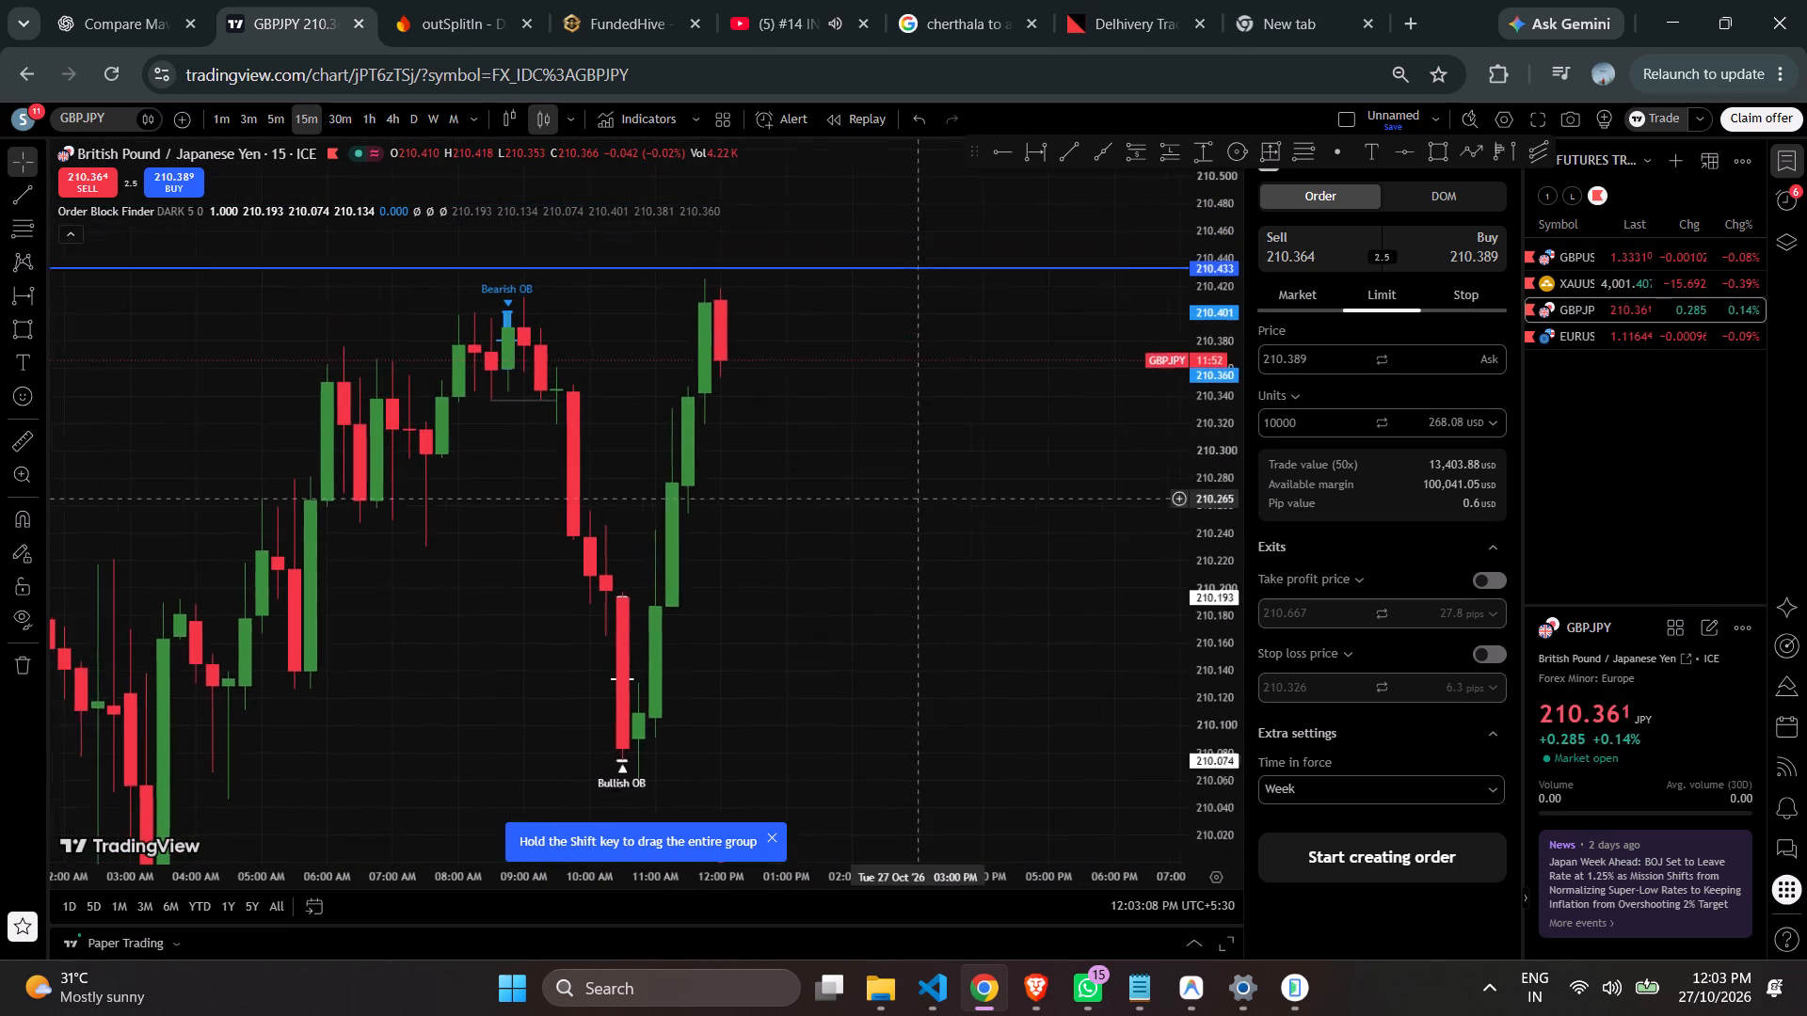
left_click_drag(927, 513, 949, 556)
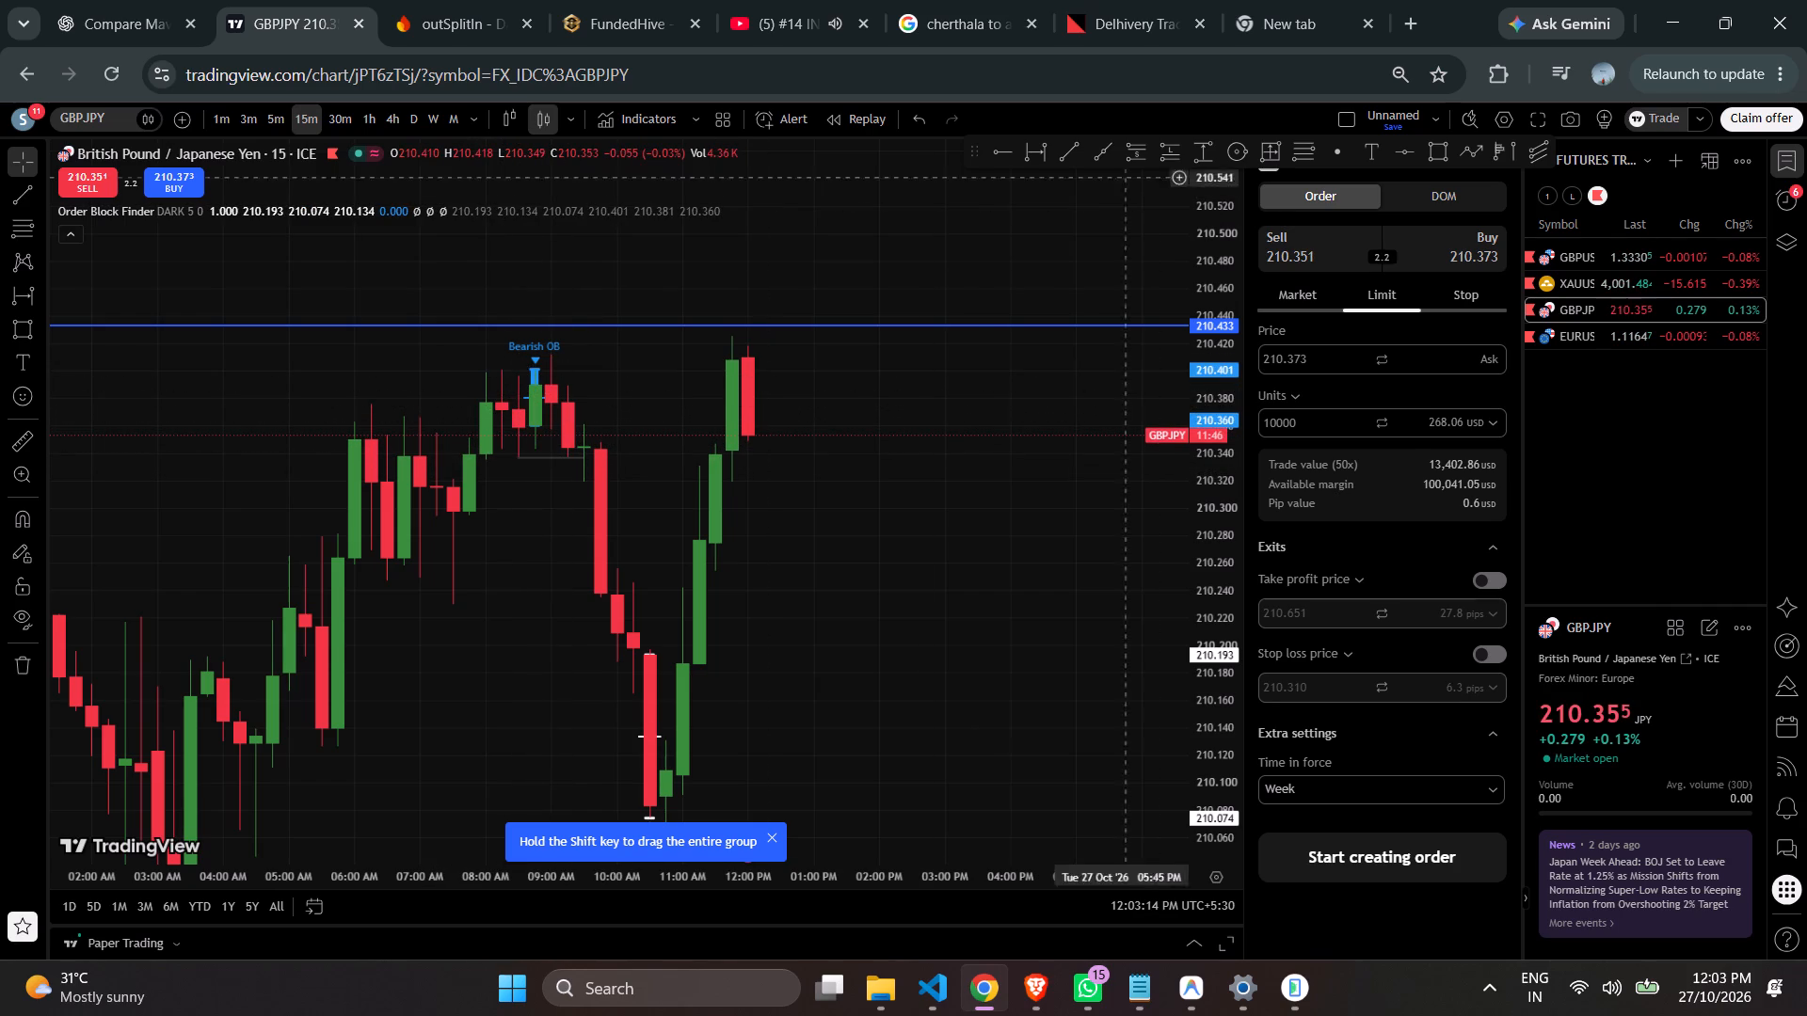
left_click(1436, 150)
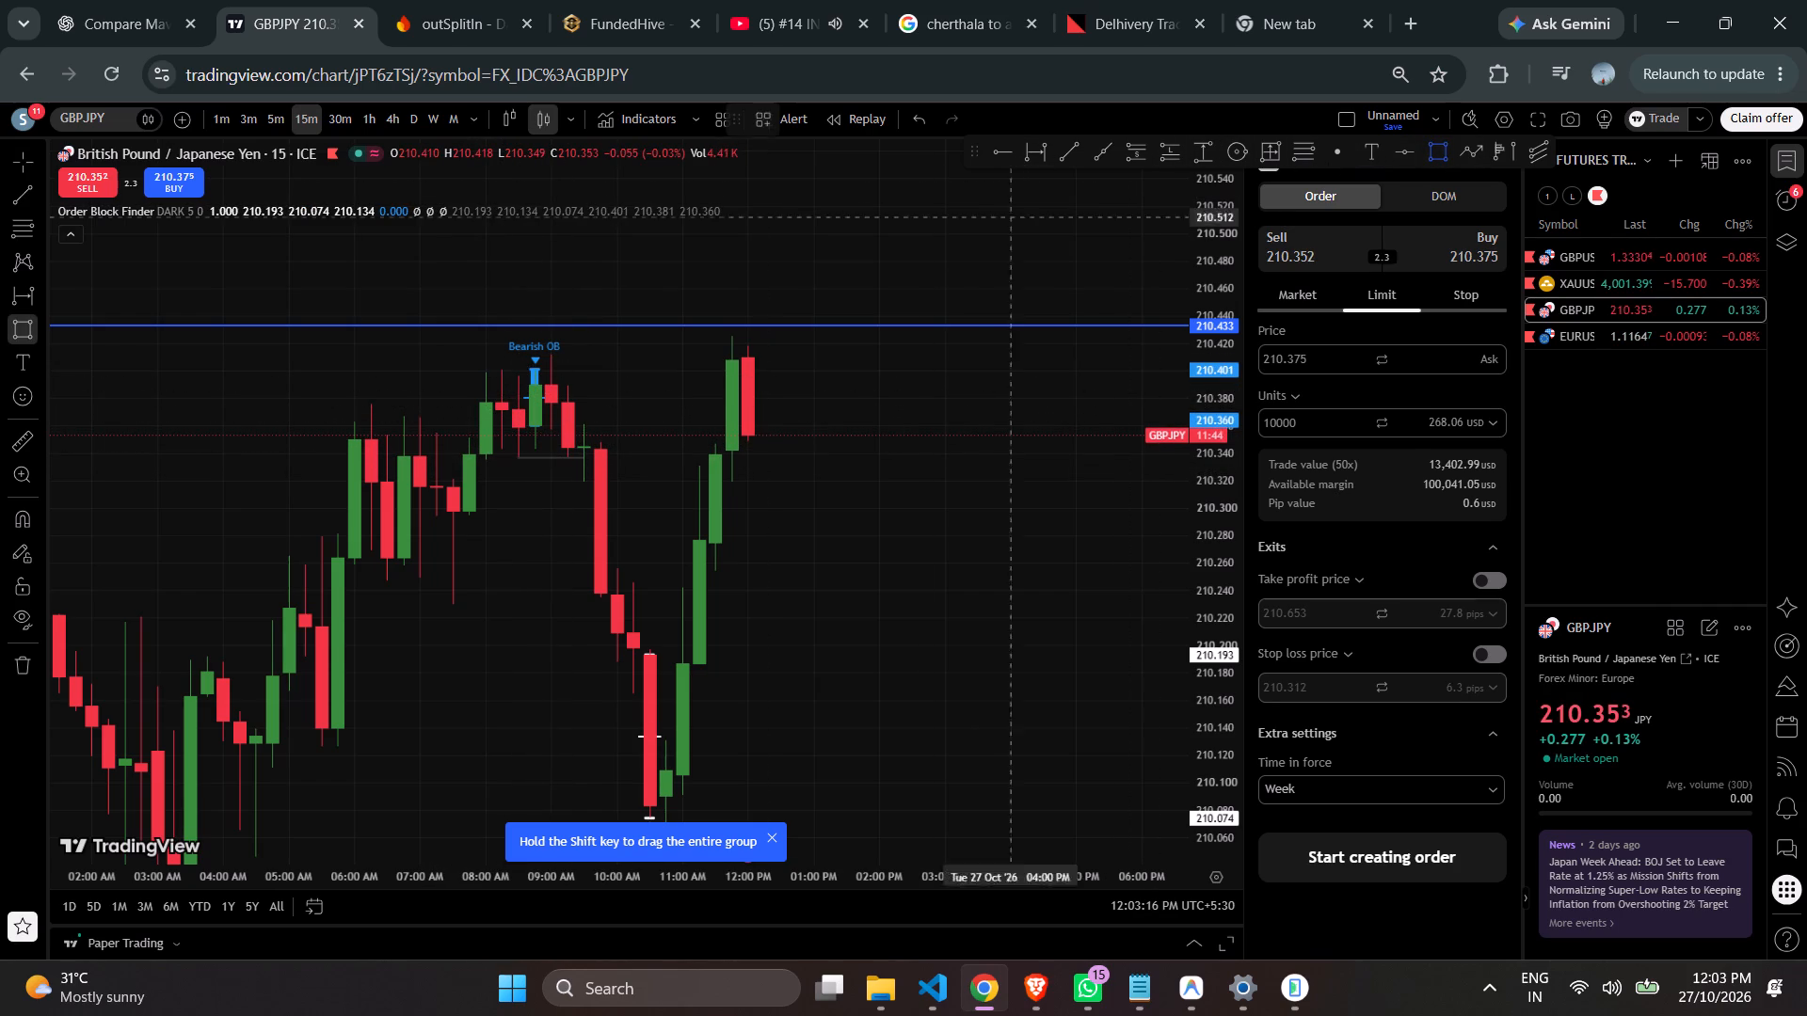
left_click_drag(536, 369, 555, 448)
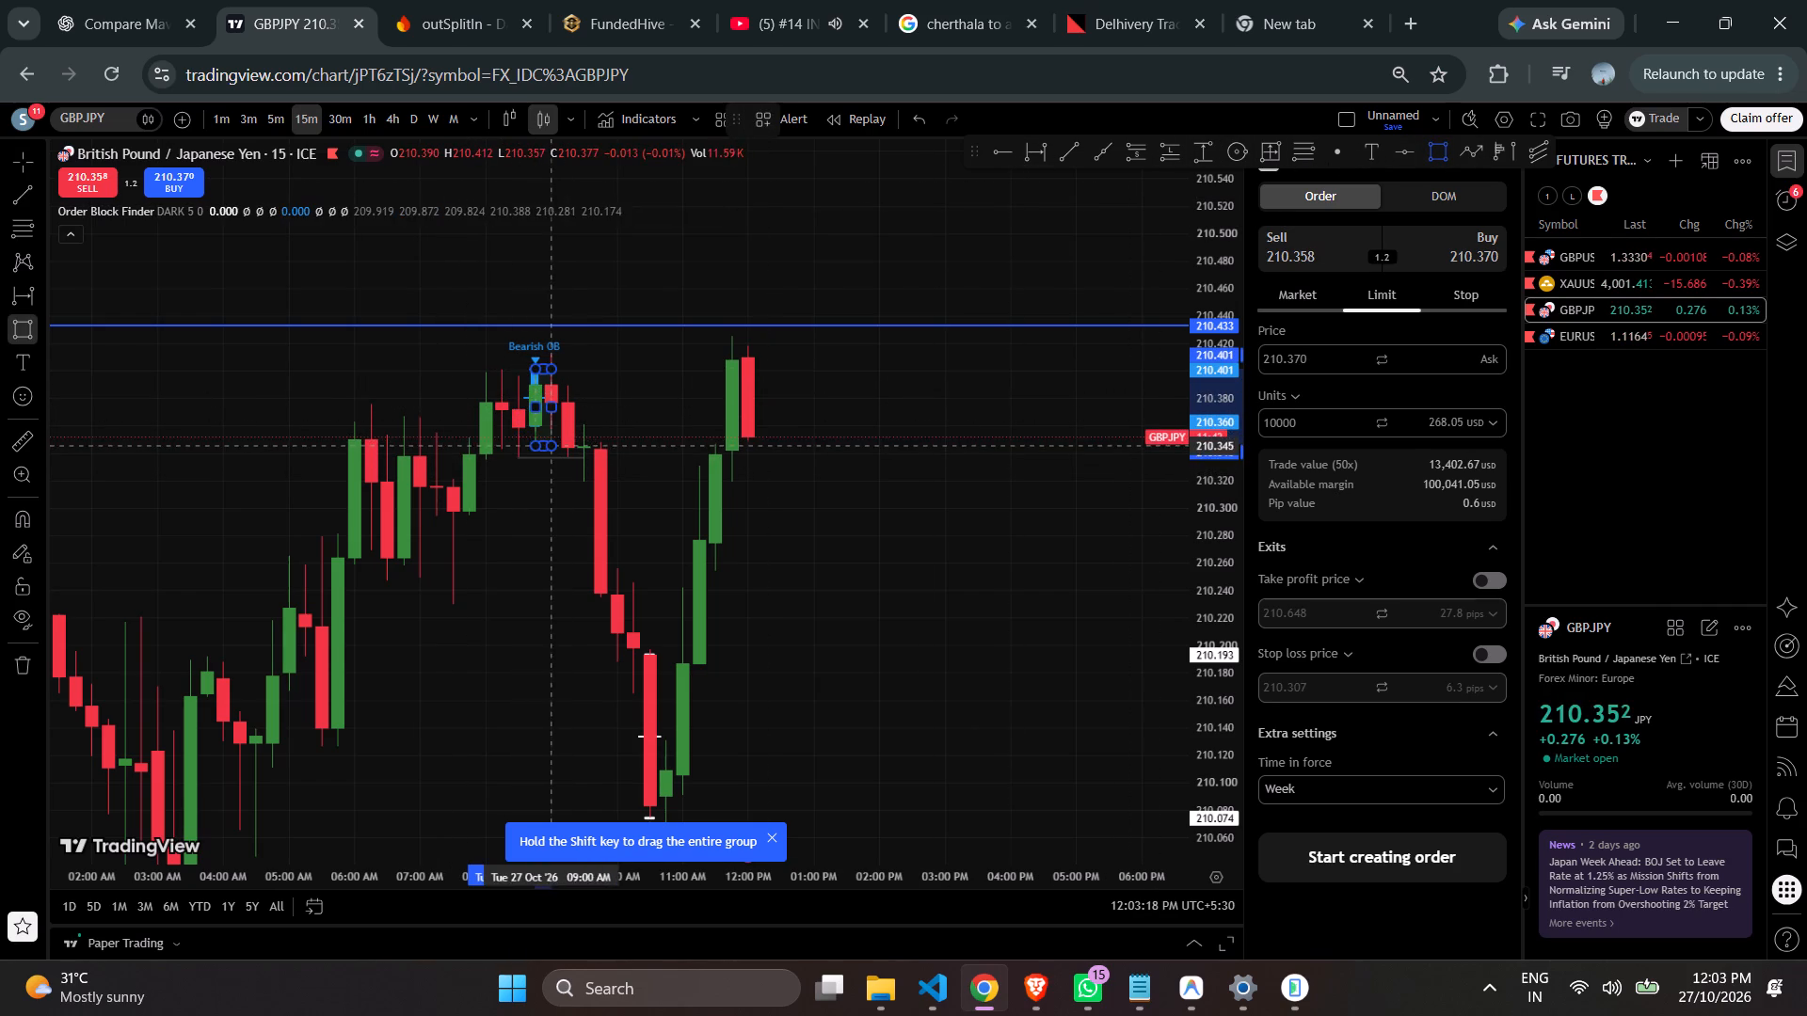
left_click_drag(555, 448, 1198, 440)
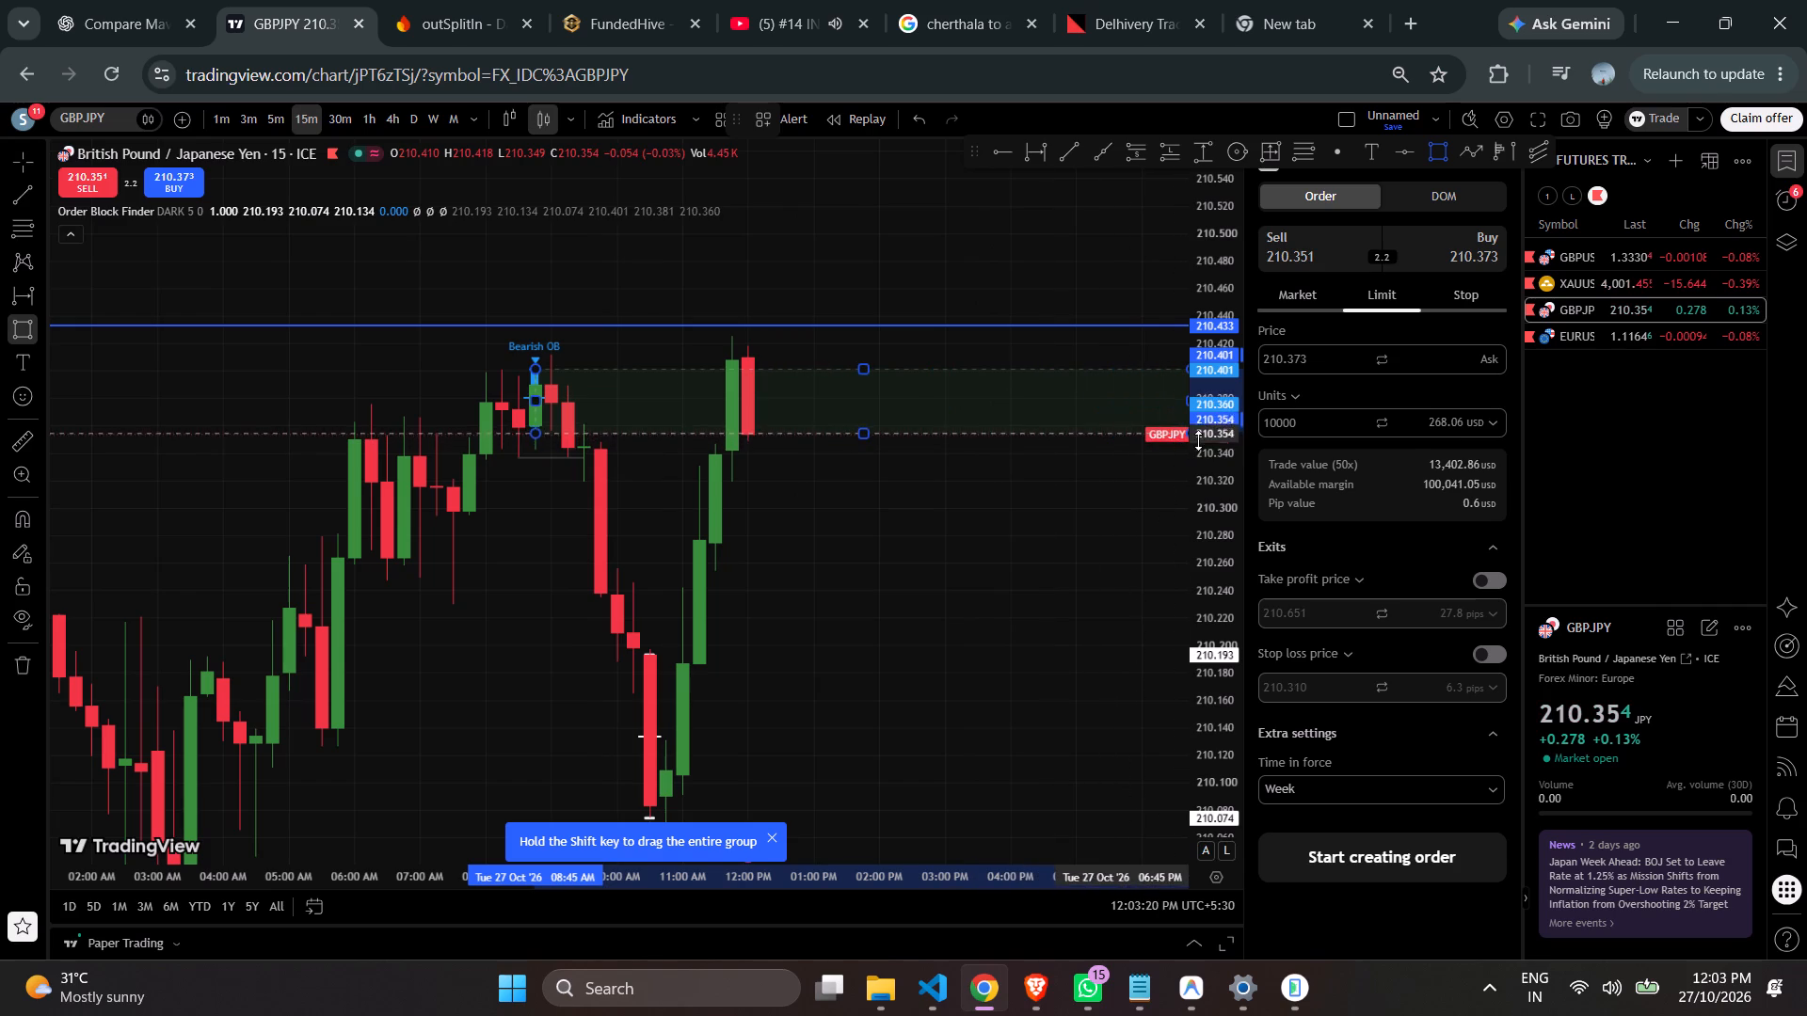
left_click_drag(1198, 440, 1198, 450)
left_click(1196, 450)
left_click(1128, 445)
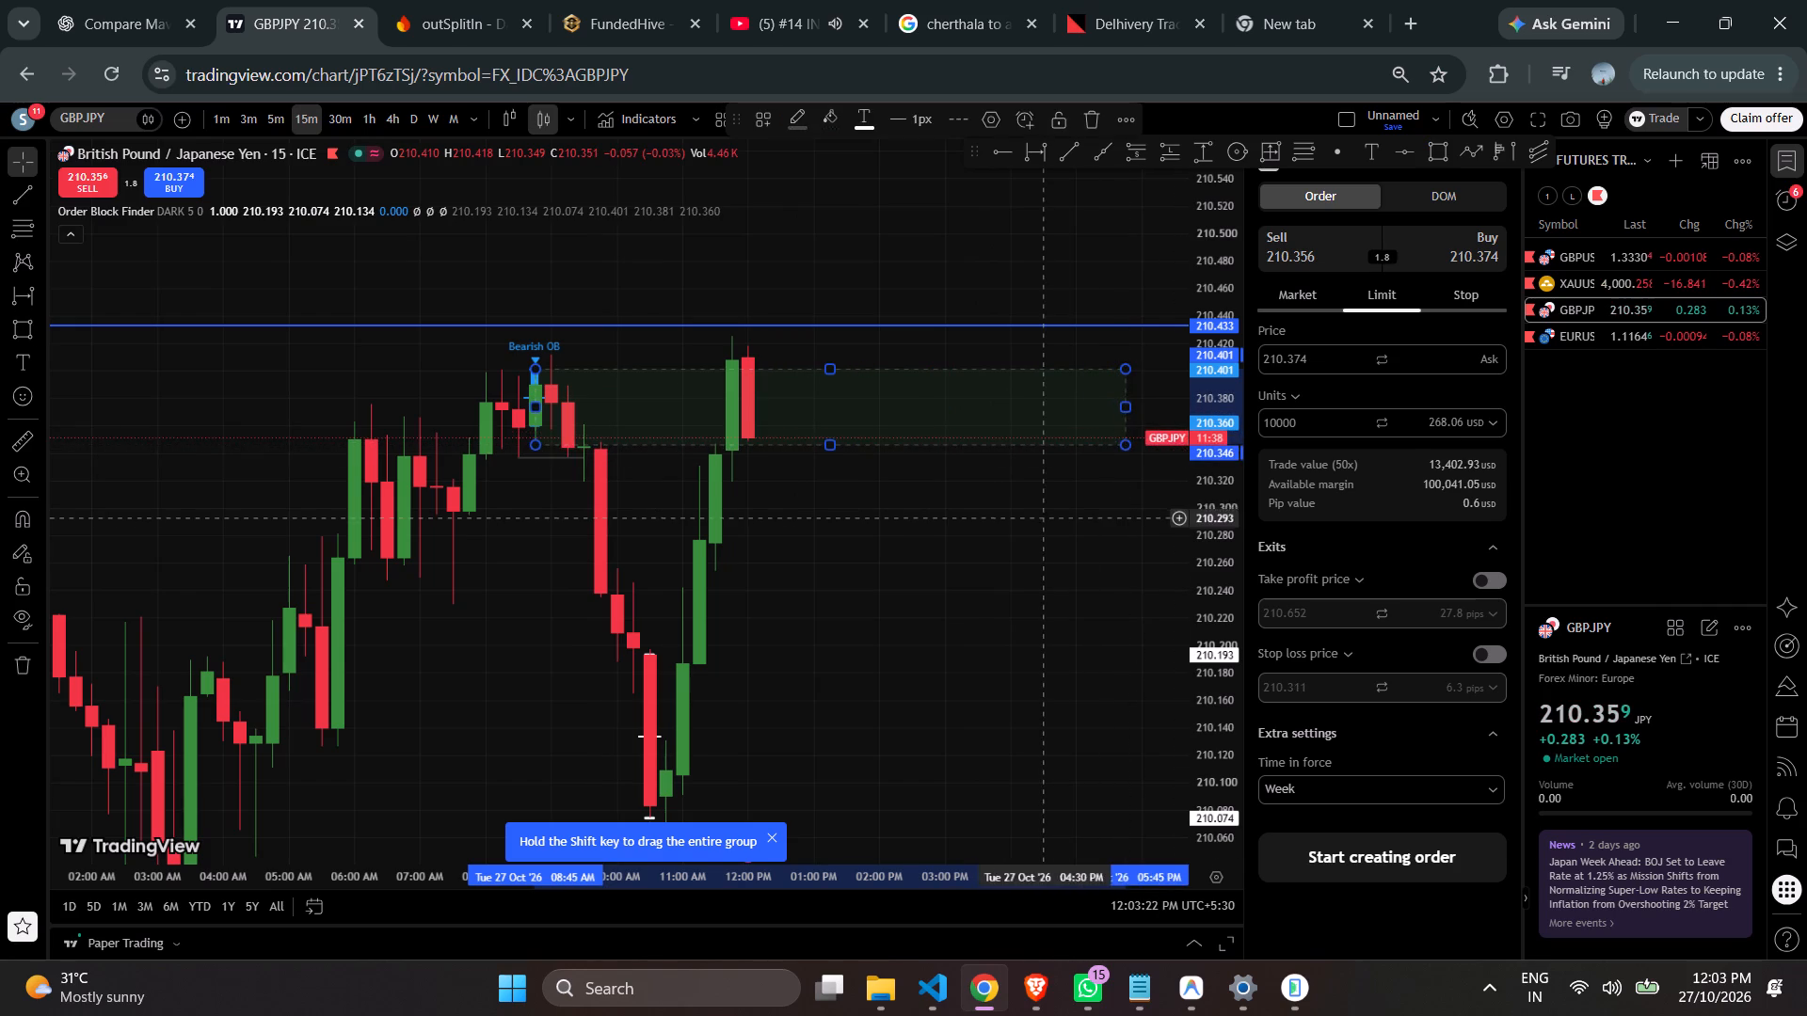
Lower the zone rectangle's bottom edge to about 210.341 and extend its end to 27 Oct 09:15 PM.
left_click_drag(1040, 521, 857, 542)
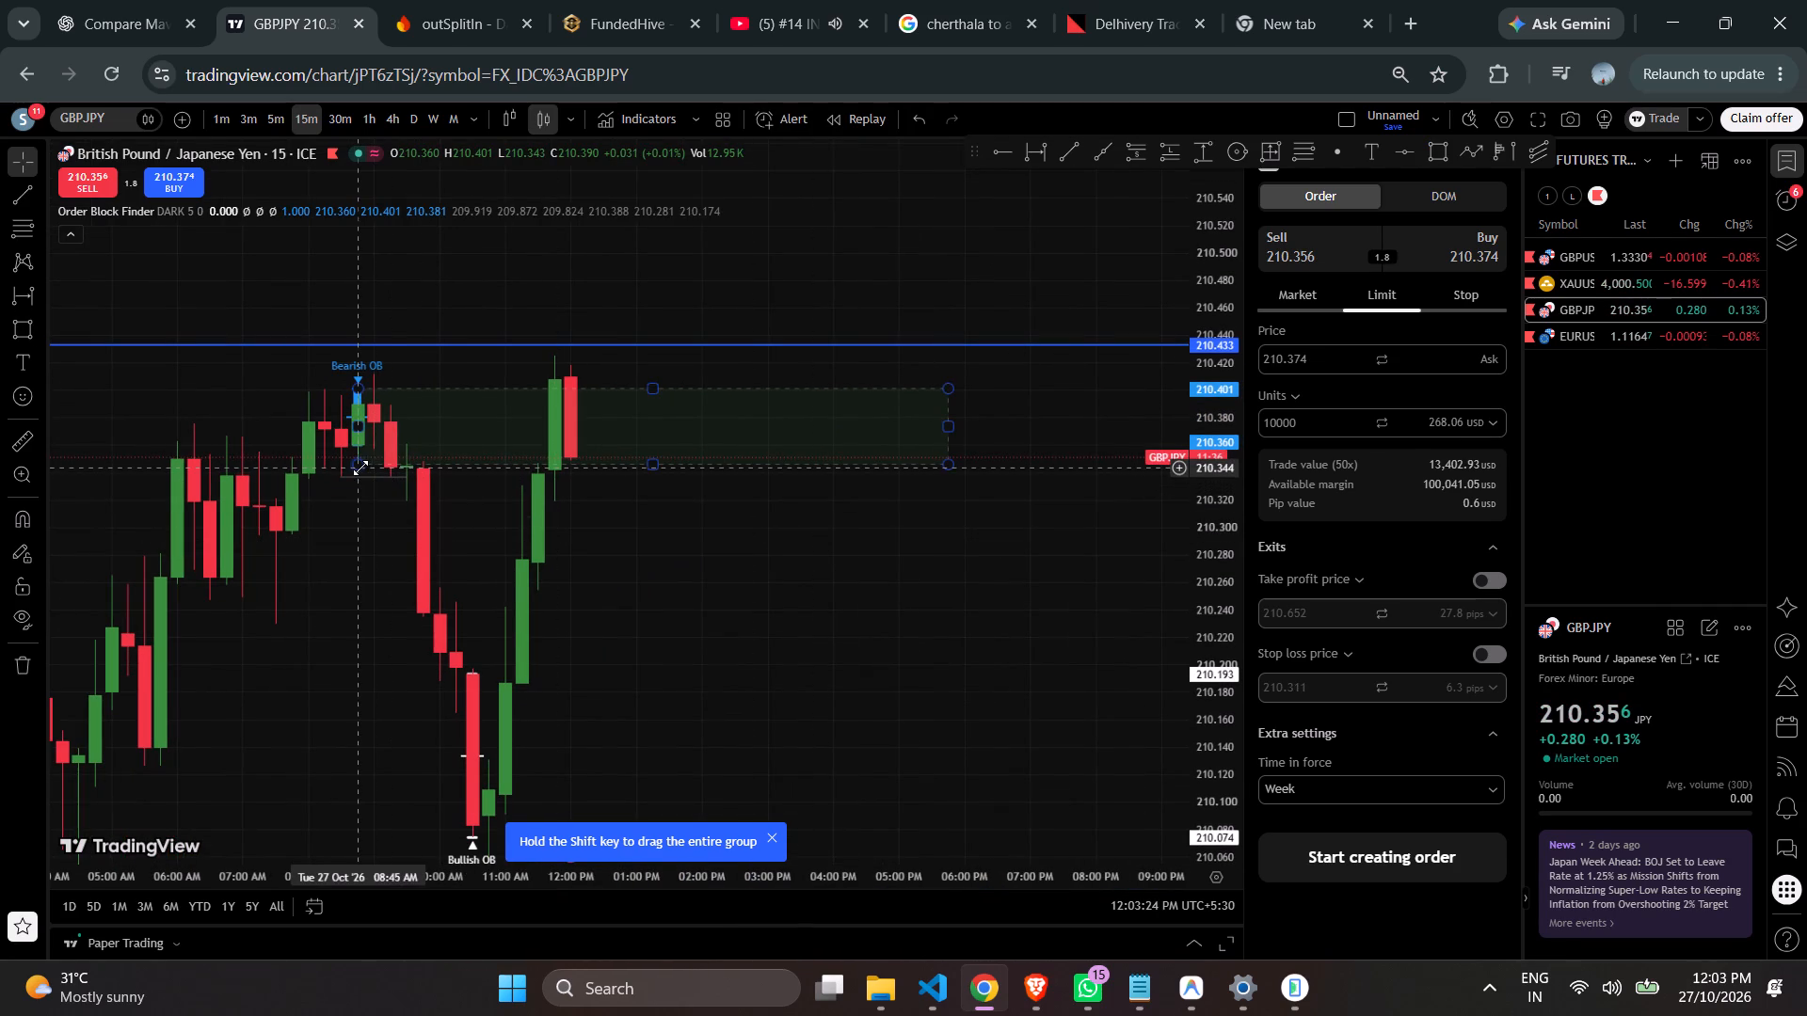
left_click(360, 468)
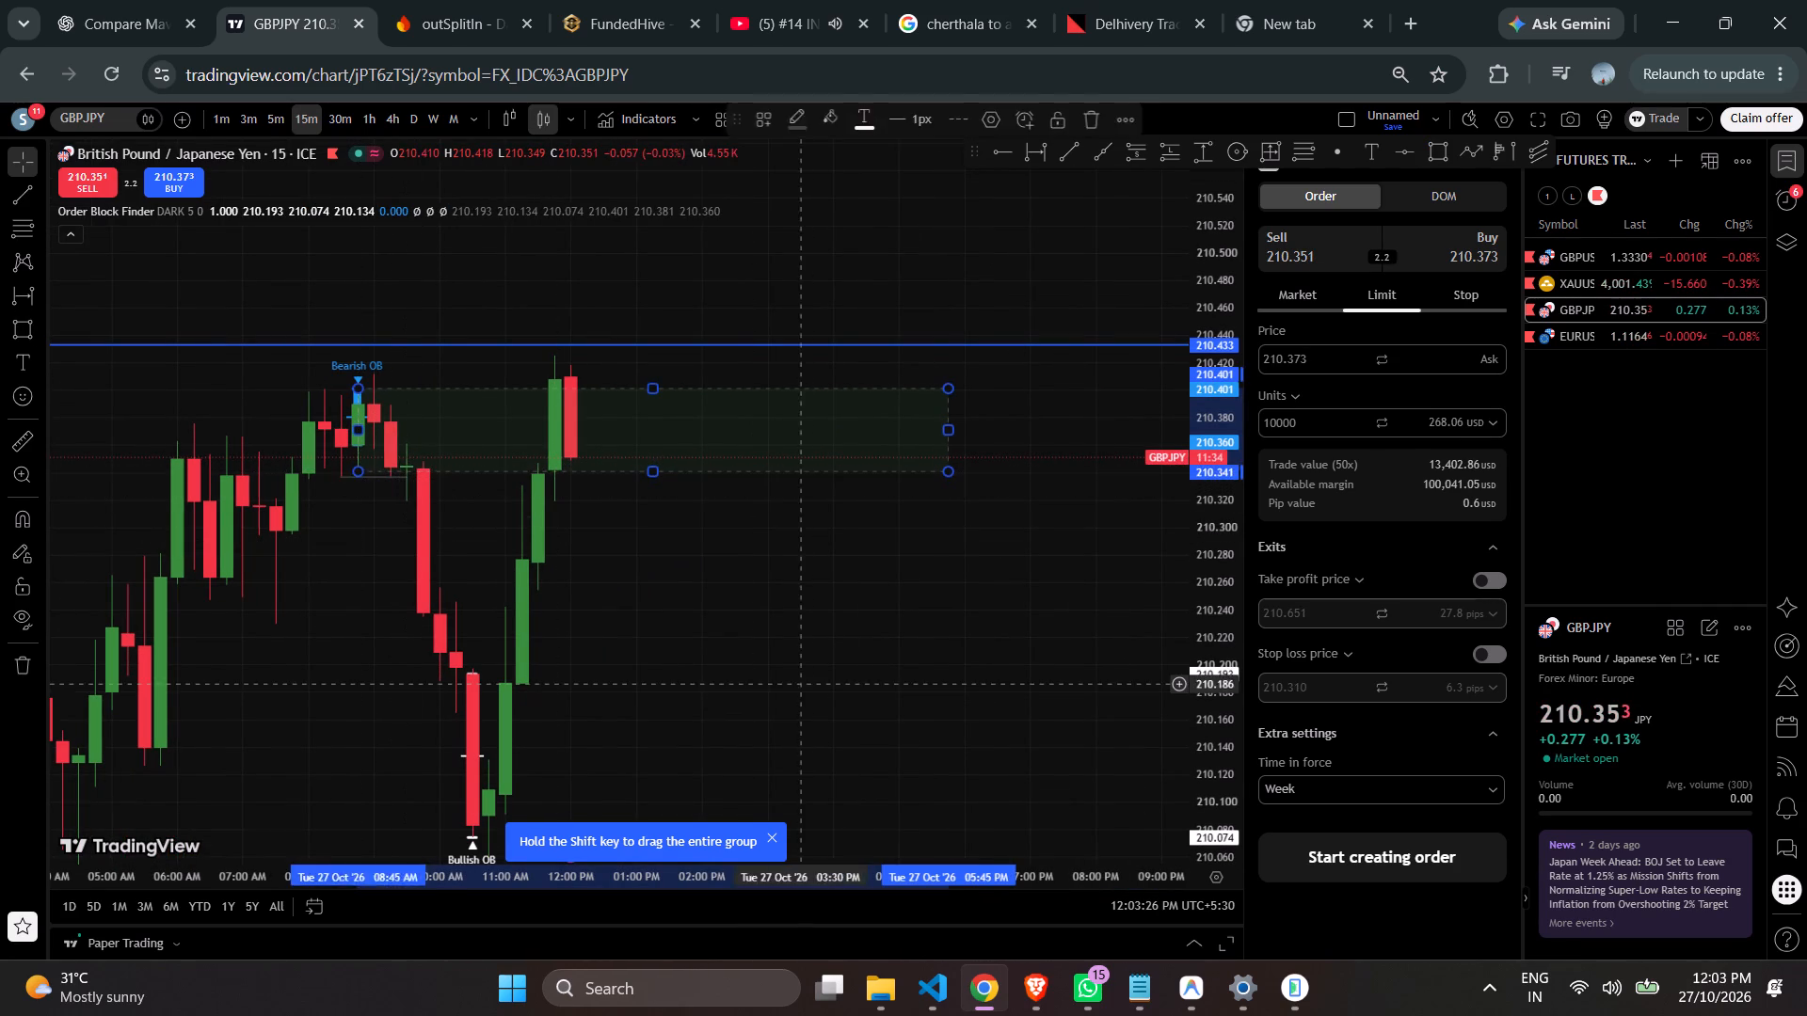
left_click(834, 689)
left_click_drag(951, 430, 1194, 406)
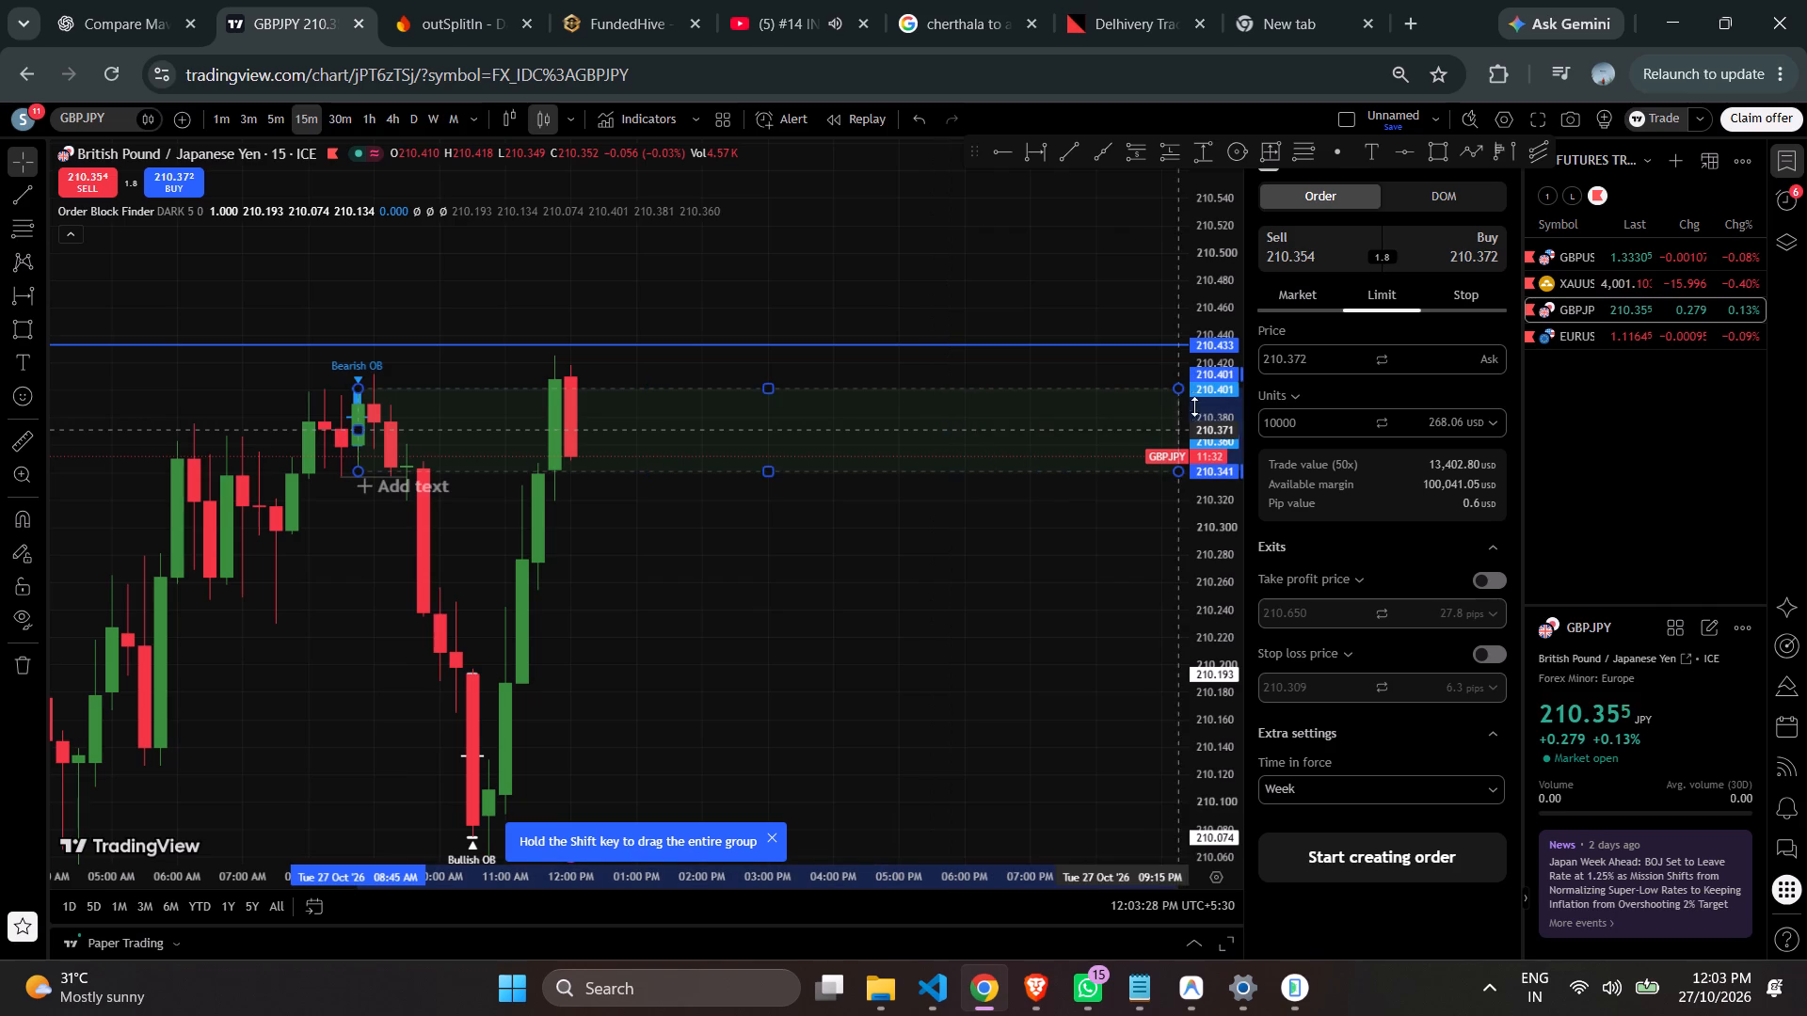
left_click_drag(1194, 406, 1204, 405)
Apply the saved bearish order block template to the zone rectangle, giving it a red fill and the label BEARISH OB.
left_click_drag(763, 624, 799, 576)
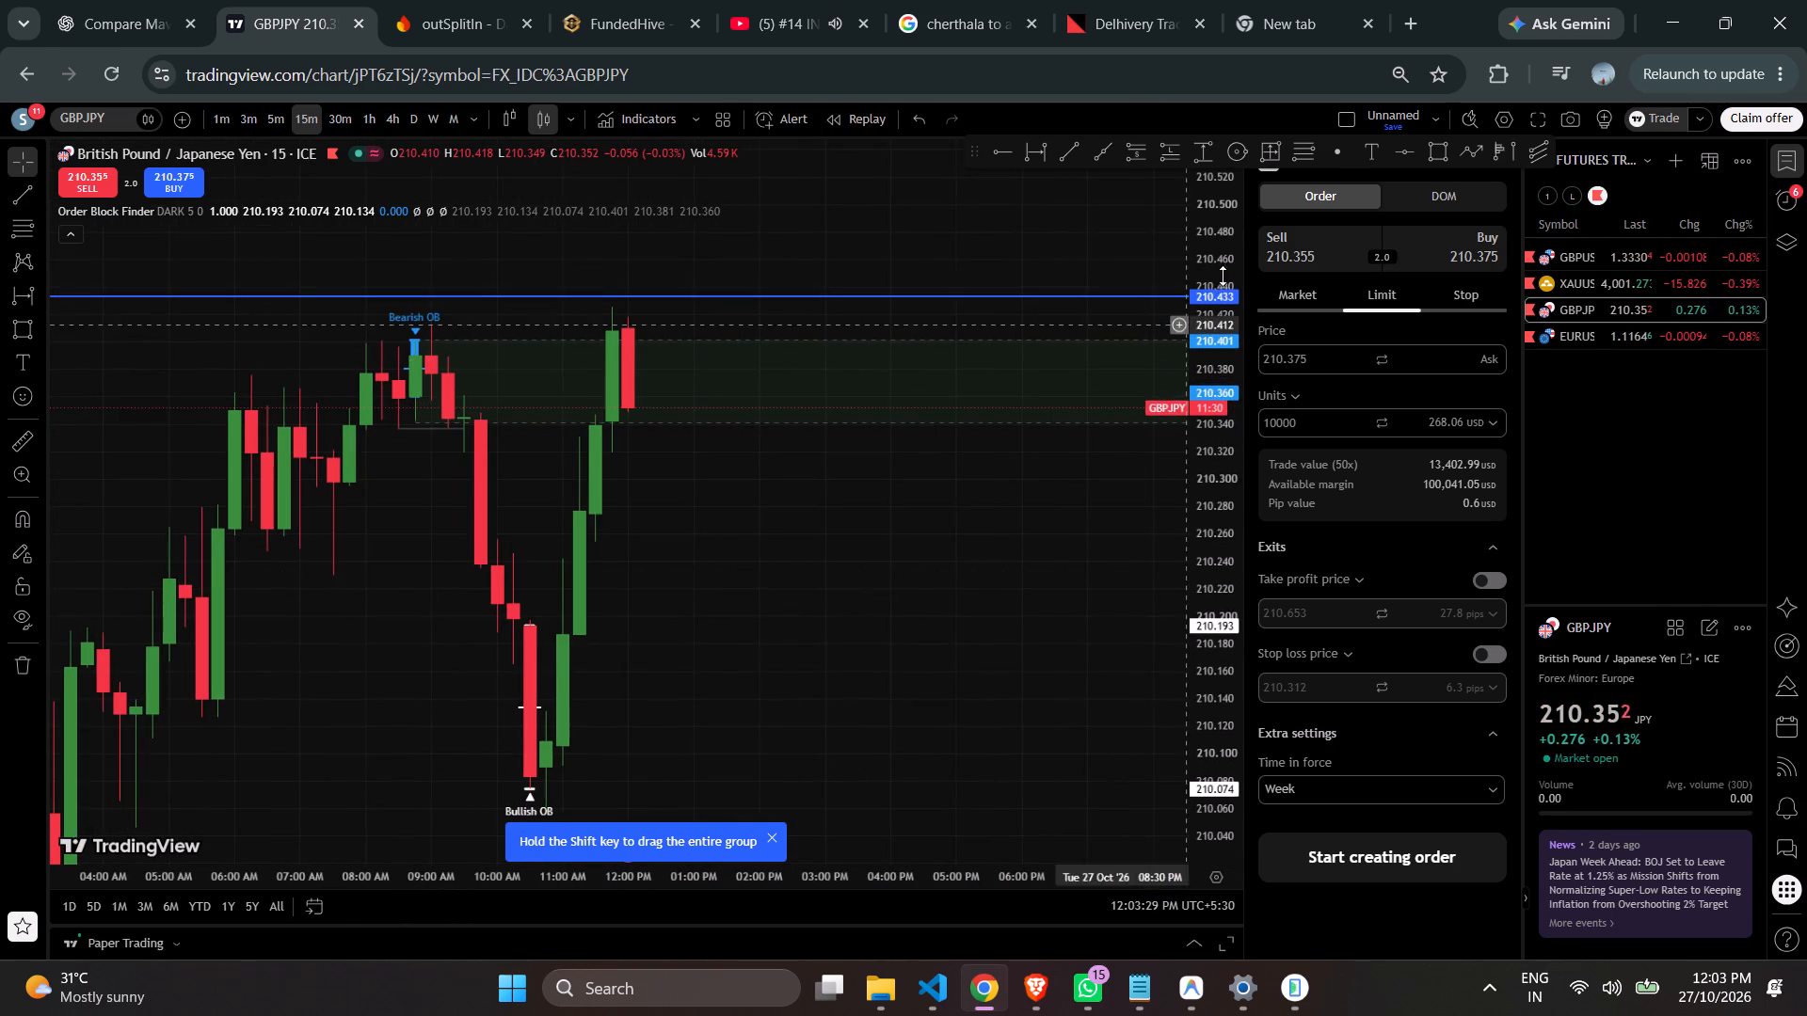
left_click_drag(1223, 274, 1231, 494)
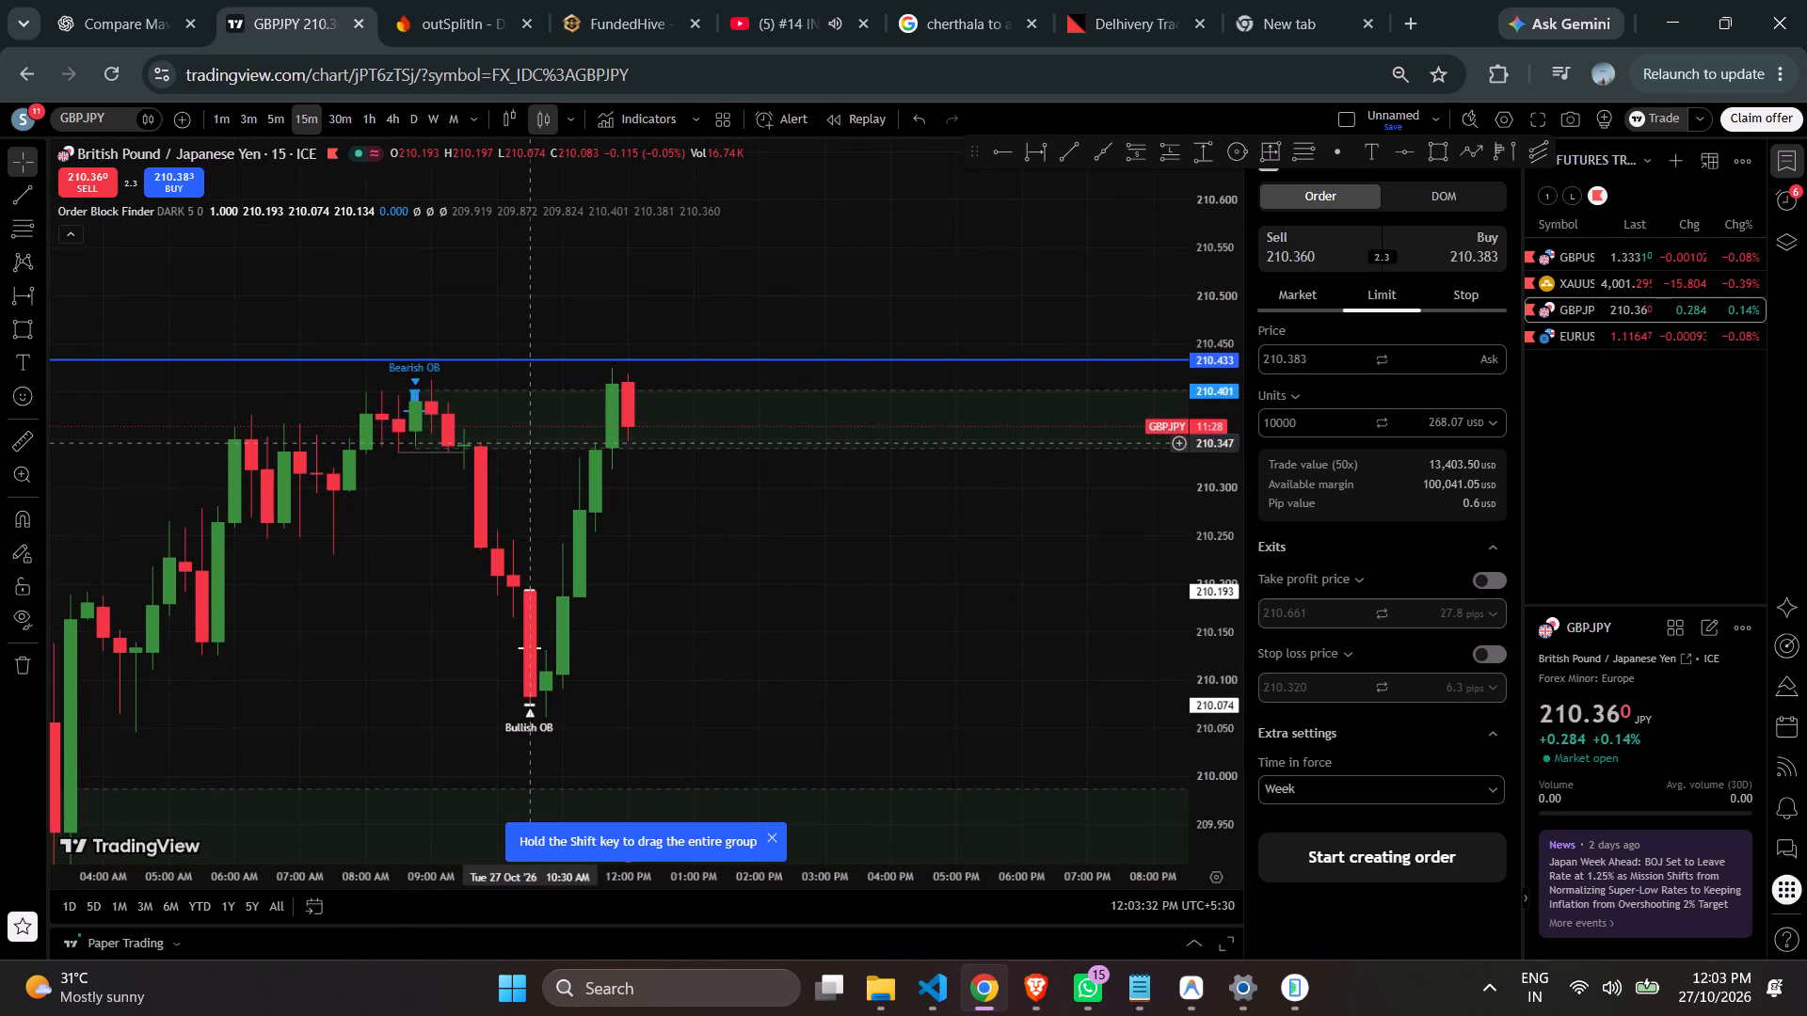
left_click(528, 449)
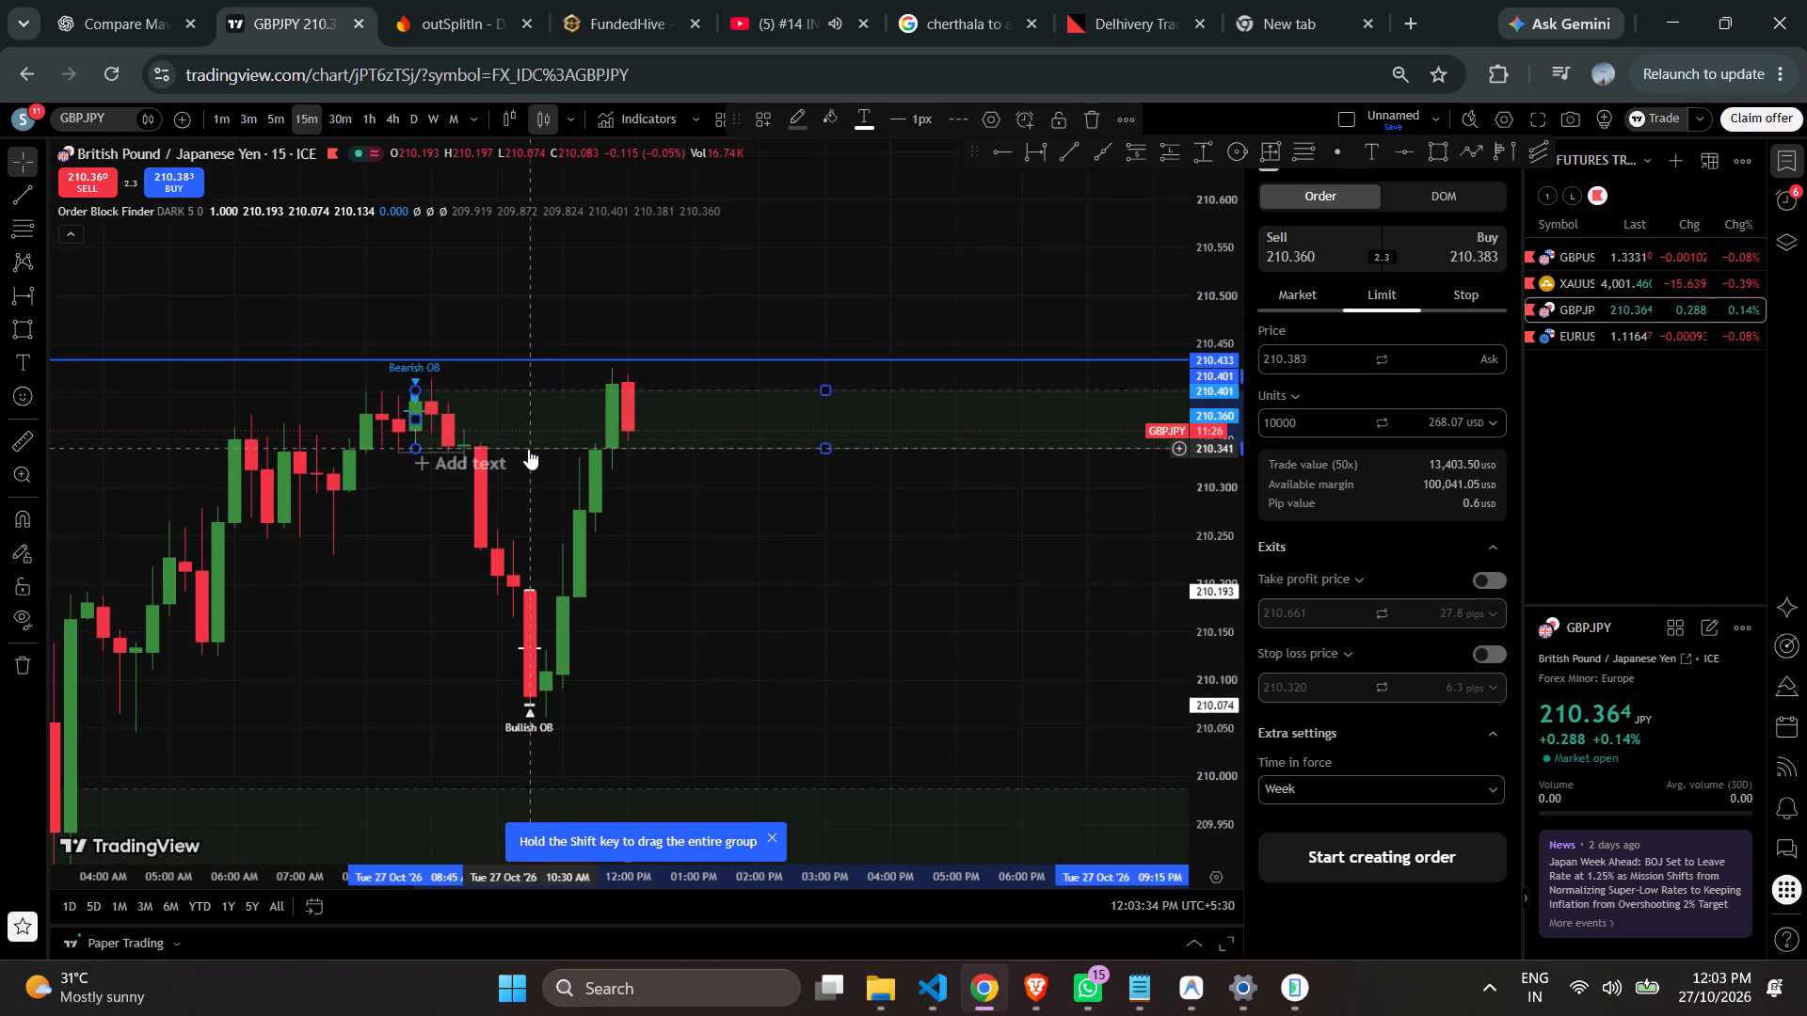
left_click(764, 129)
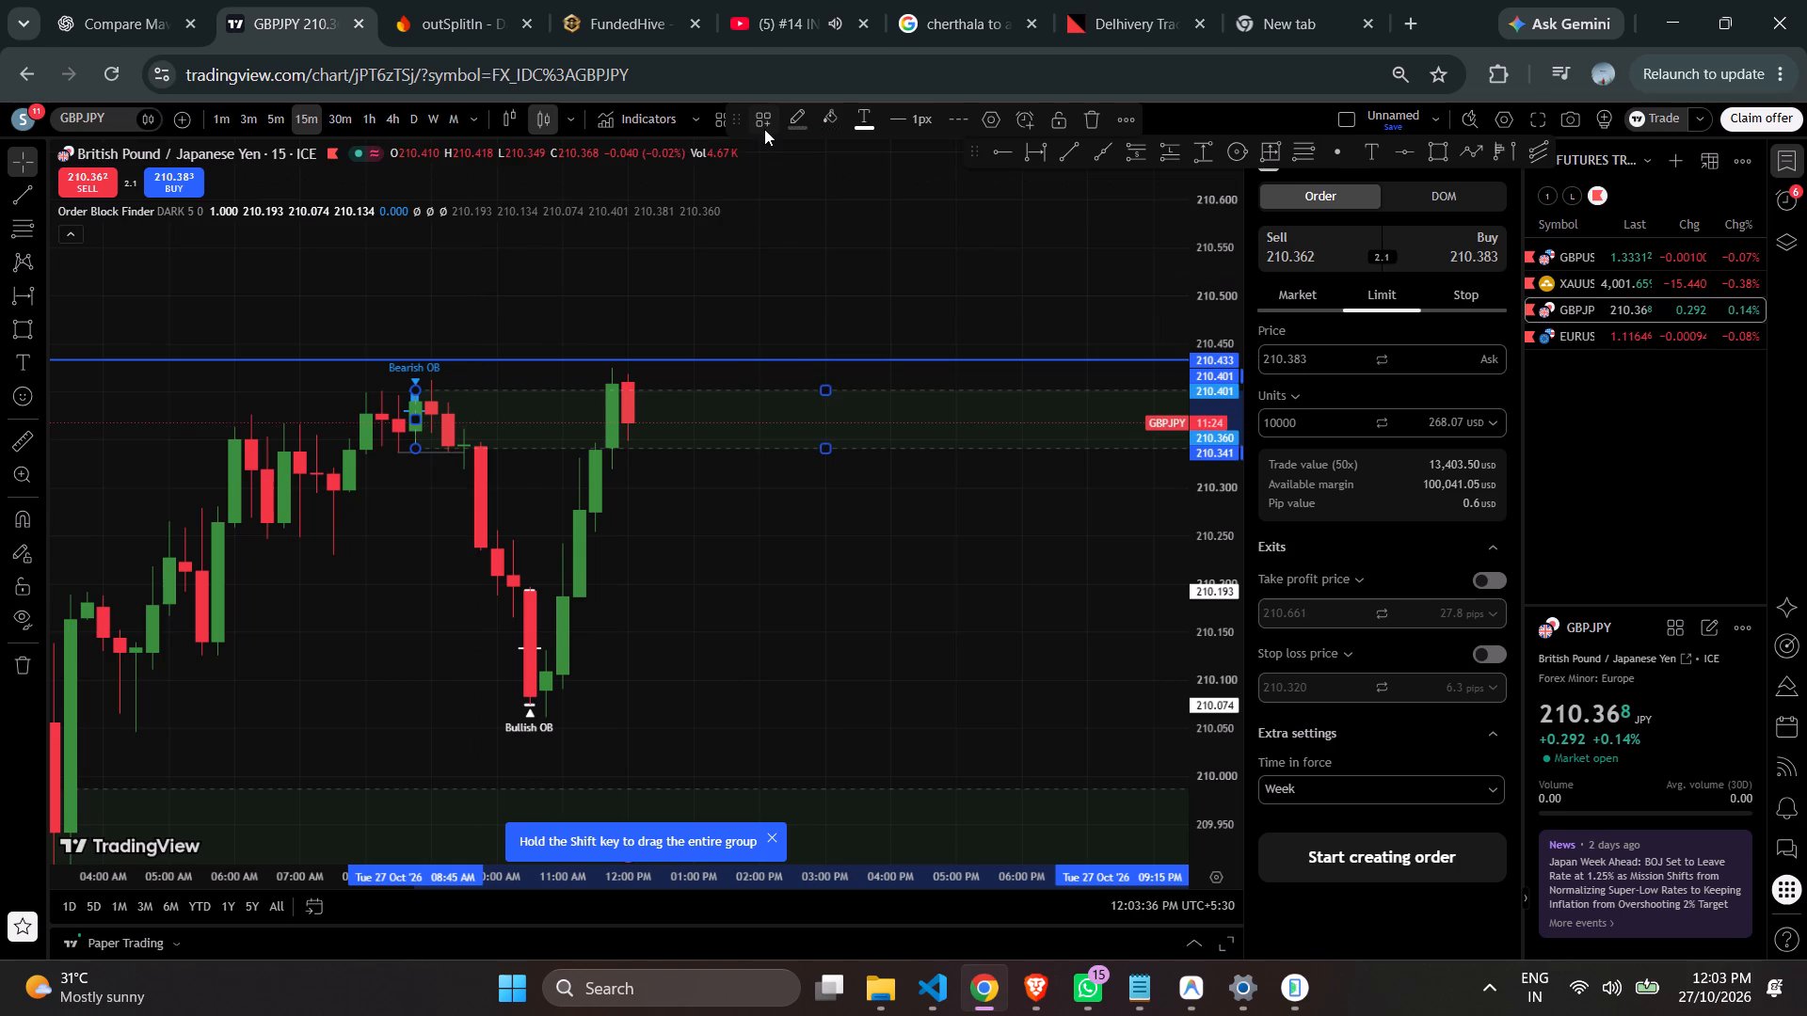
left_click(778, 219)
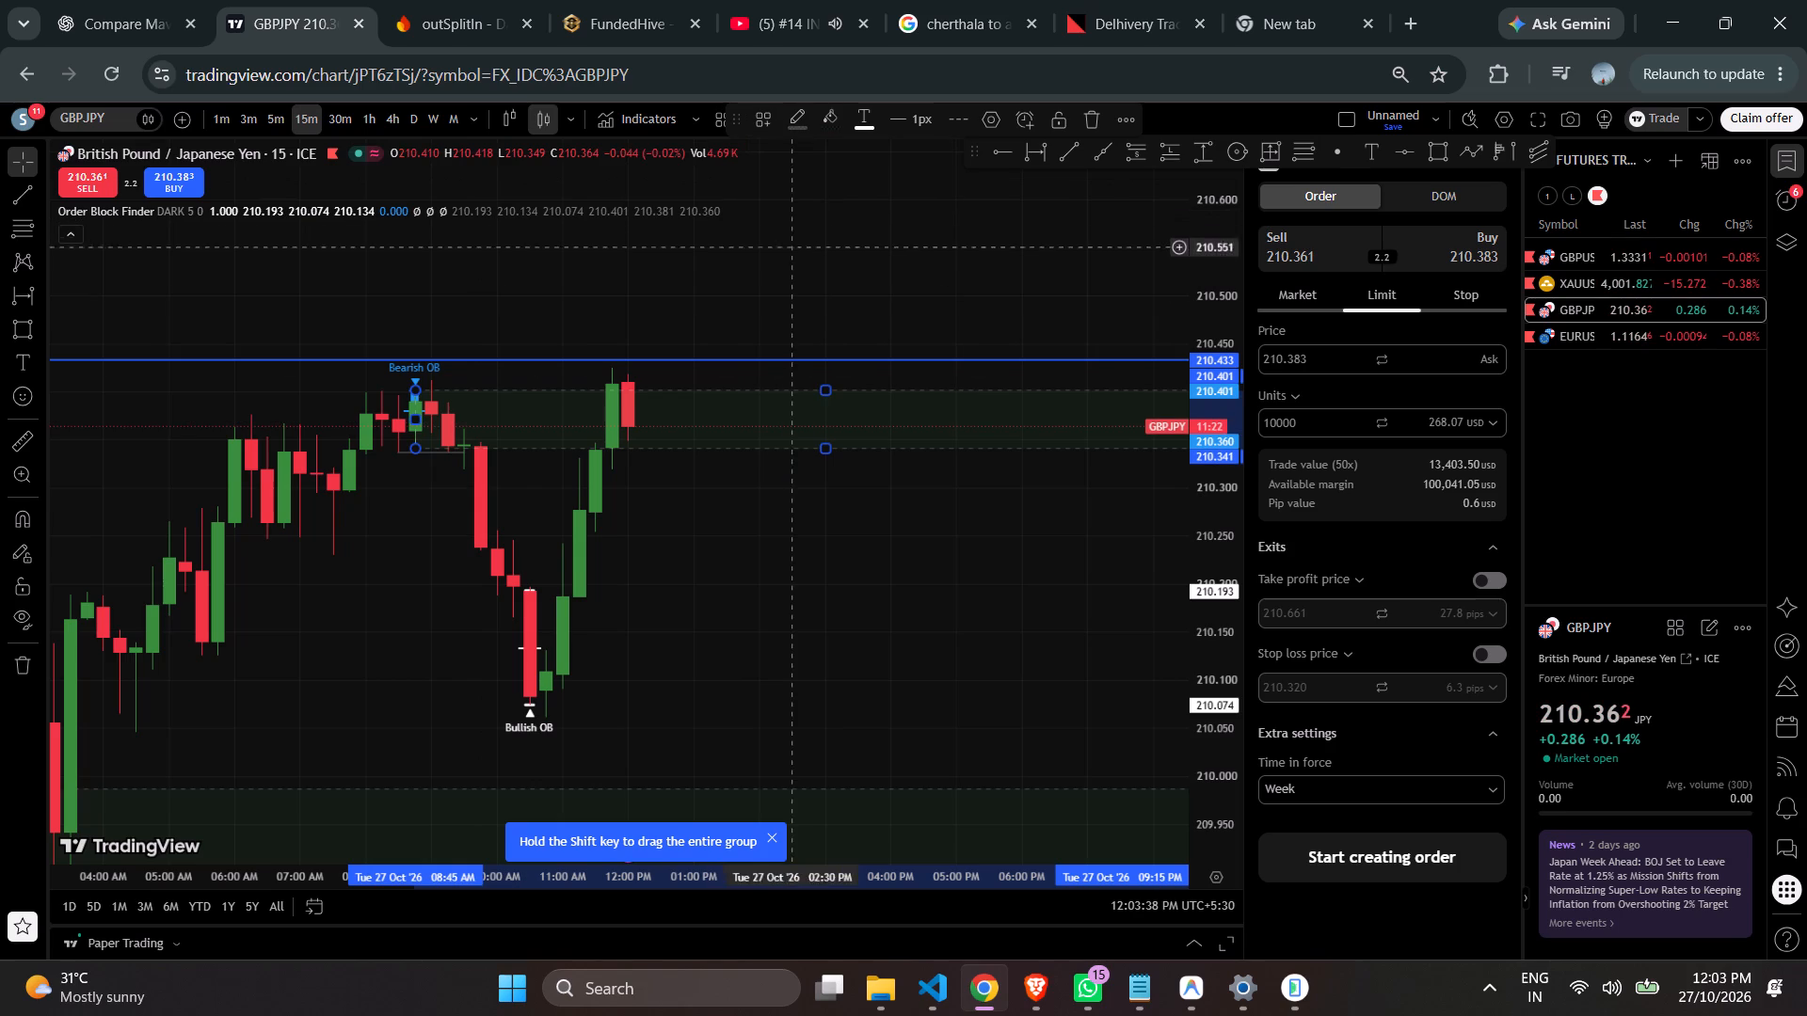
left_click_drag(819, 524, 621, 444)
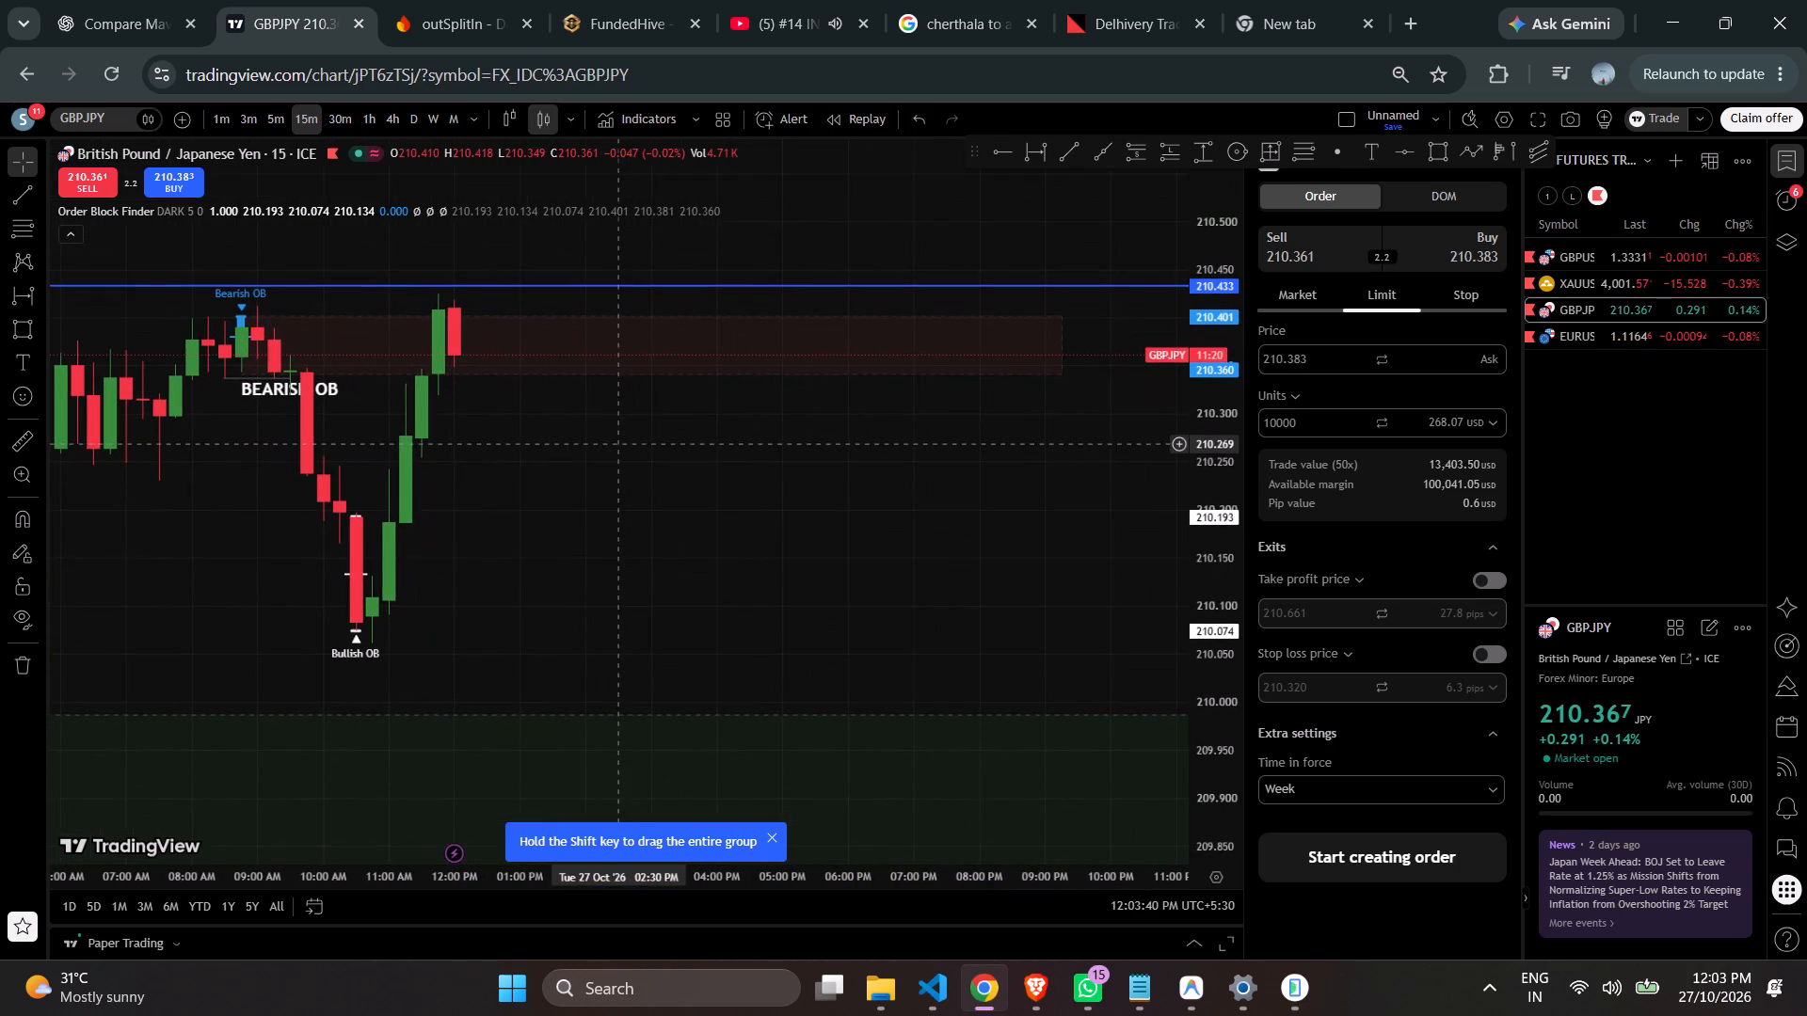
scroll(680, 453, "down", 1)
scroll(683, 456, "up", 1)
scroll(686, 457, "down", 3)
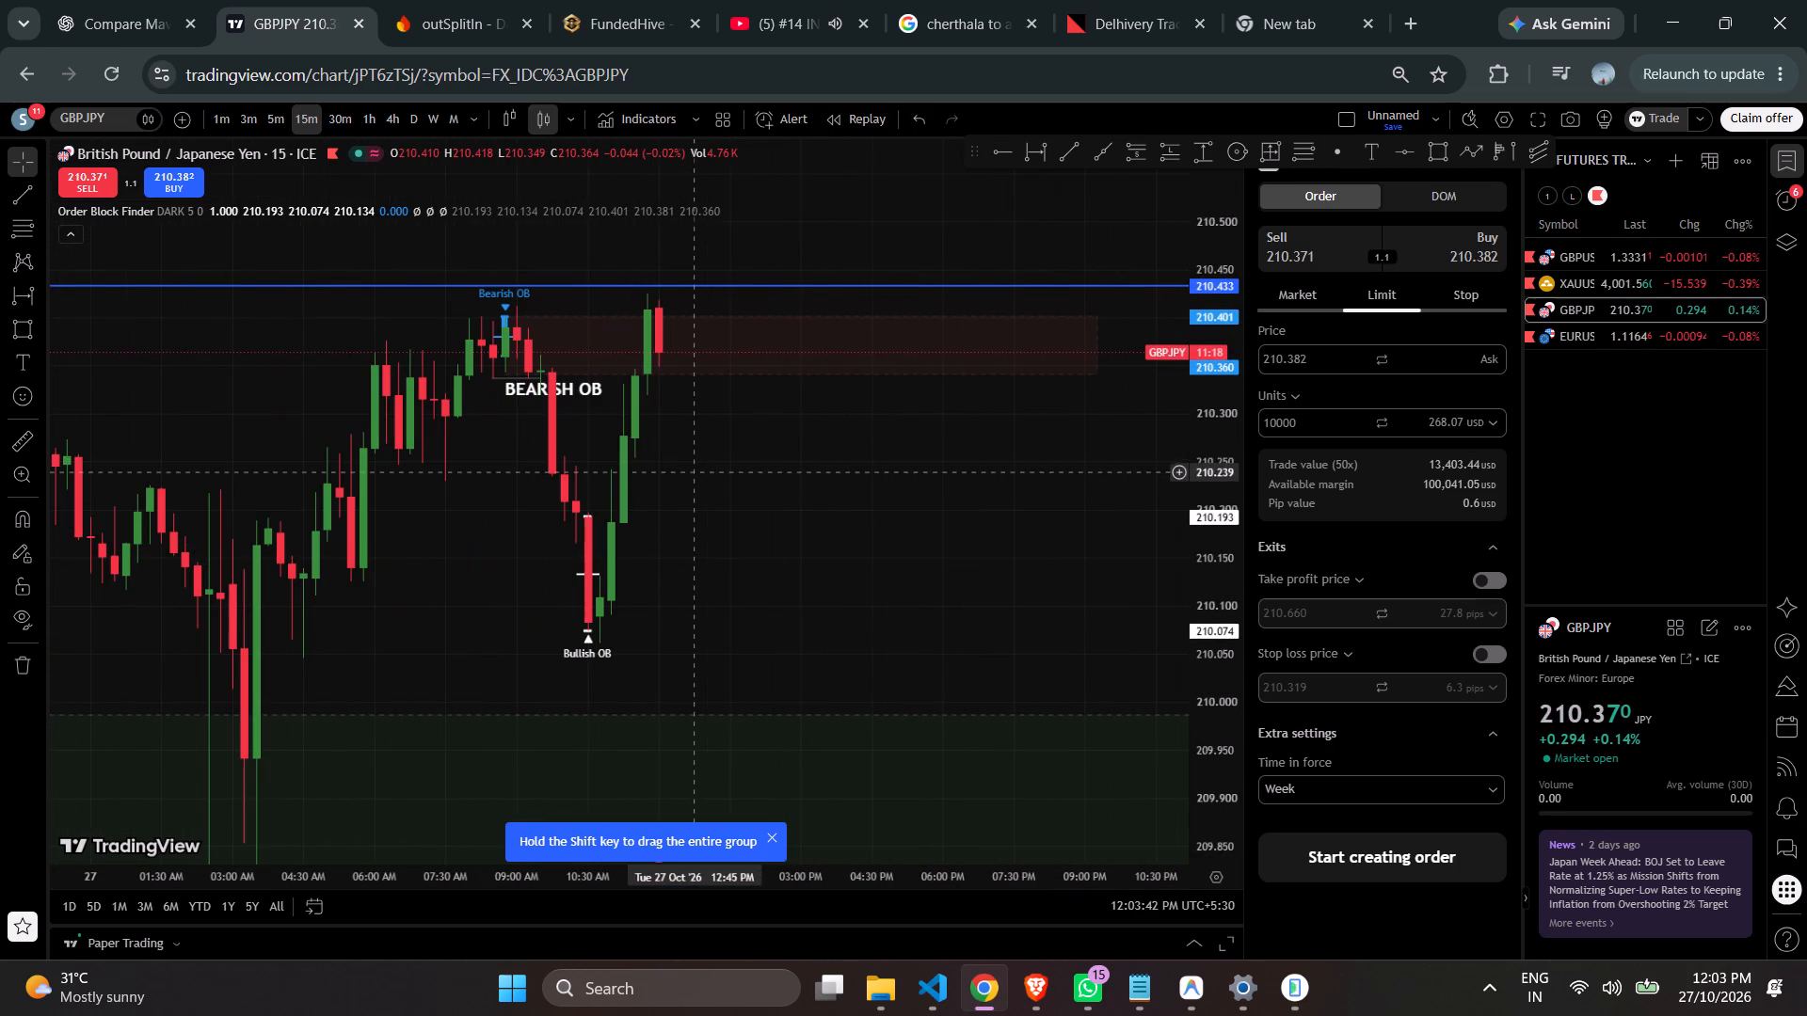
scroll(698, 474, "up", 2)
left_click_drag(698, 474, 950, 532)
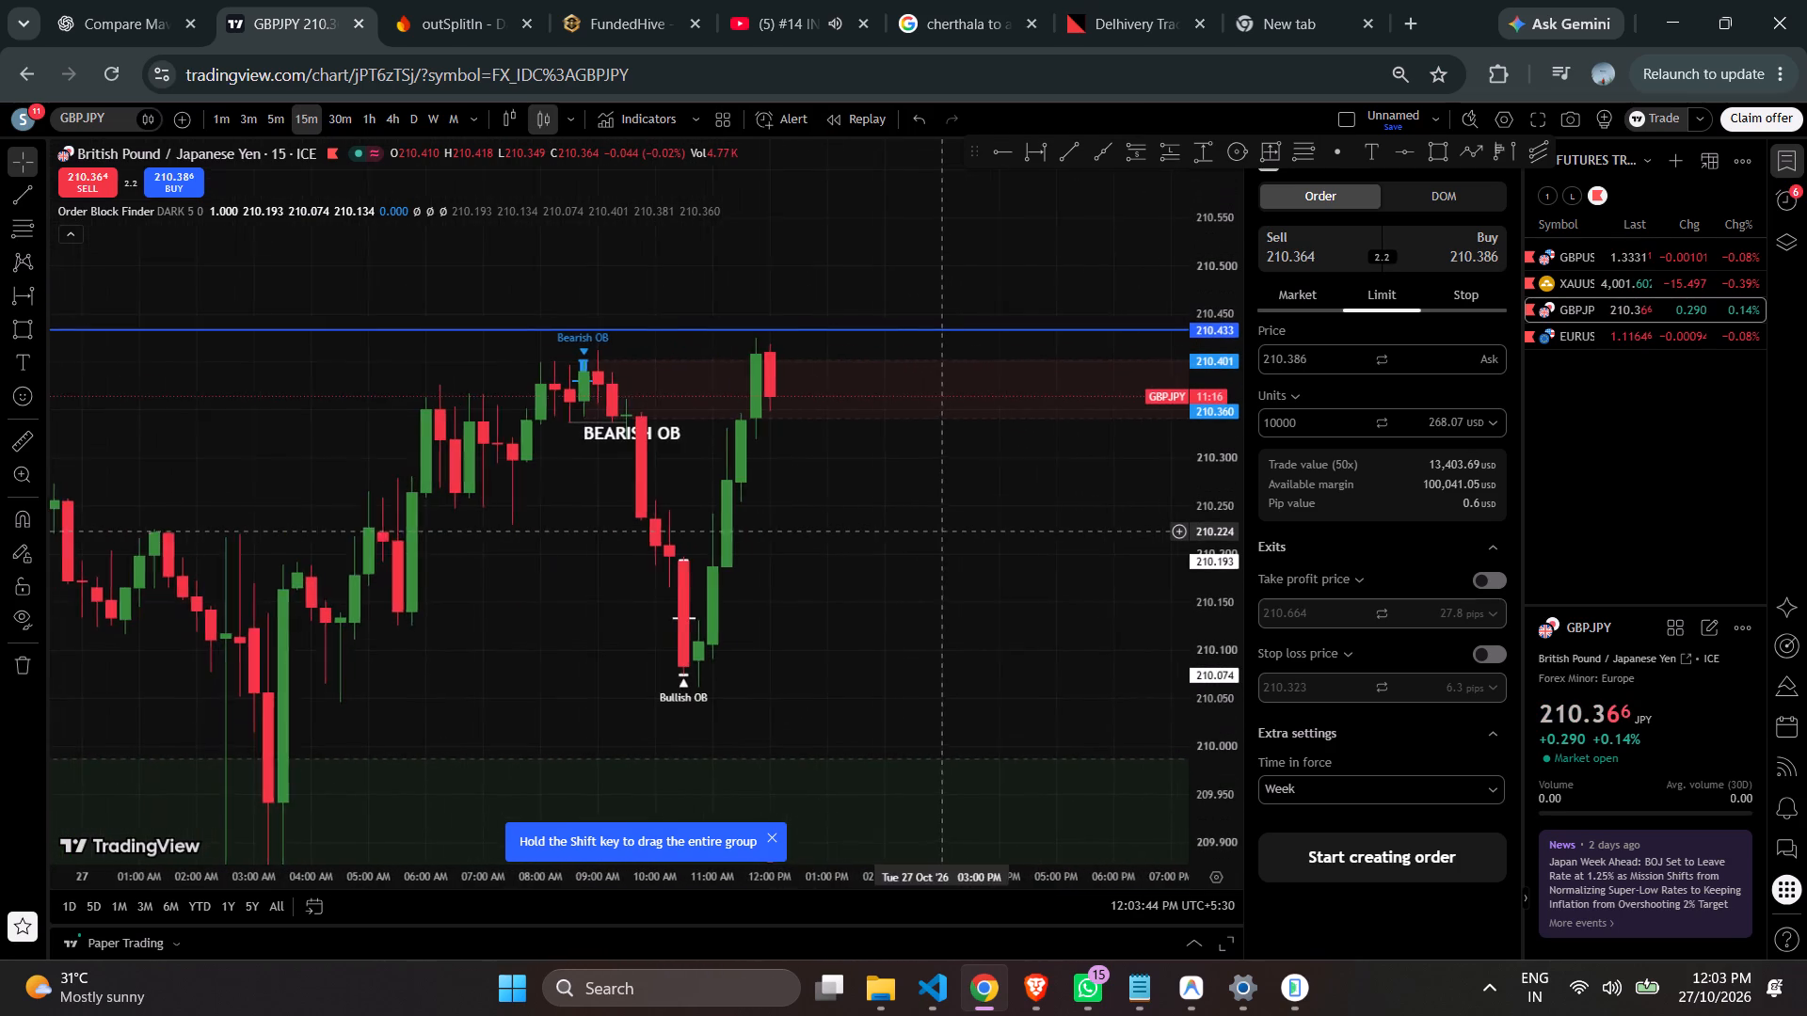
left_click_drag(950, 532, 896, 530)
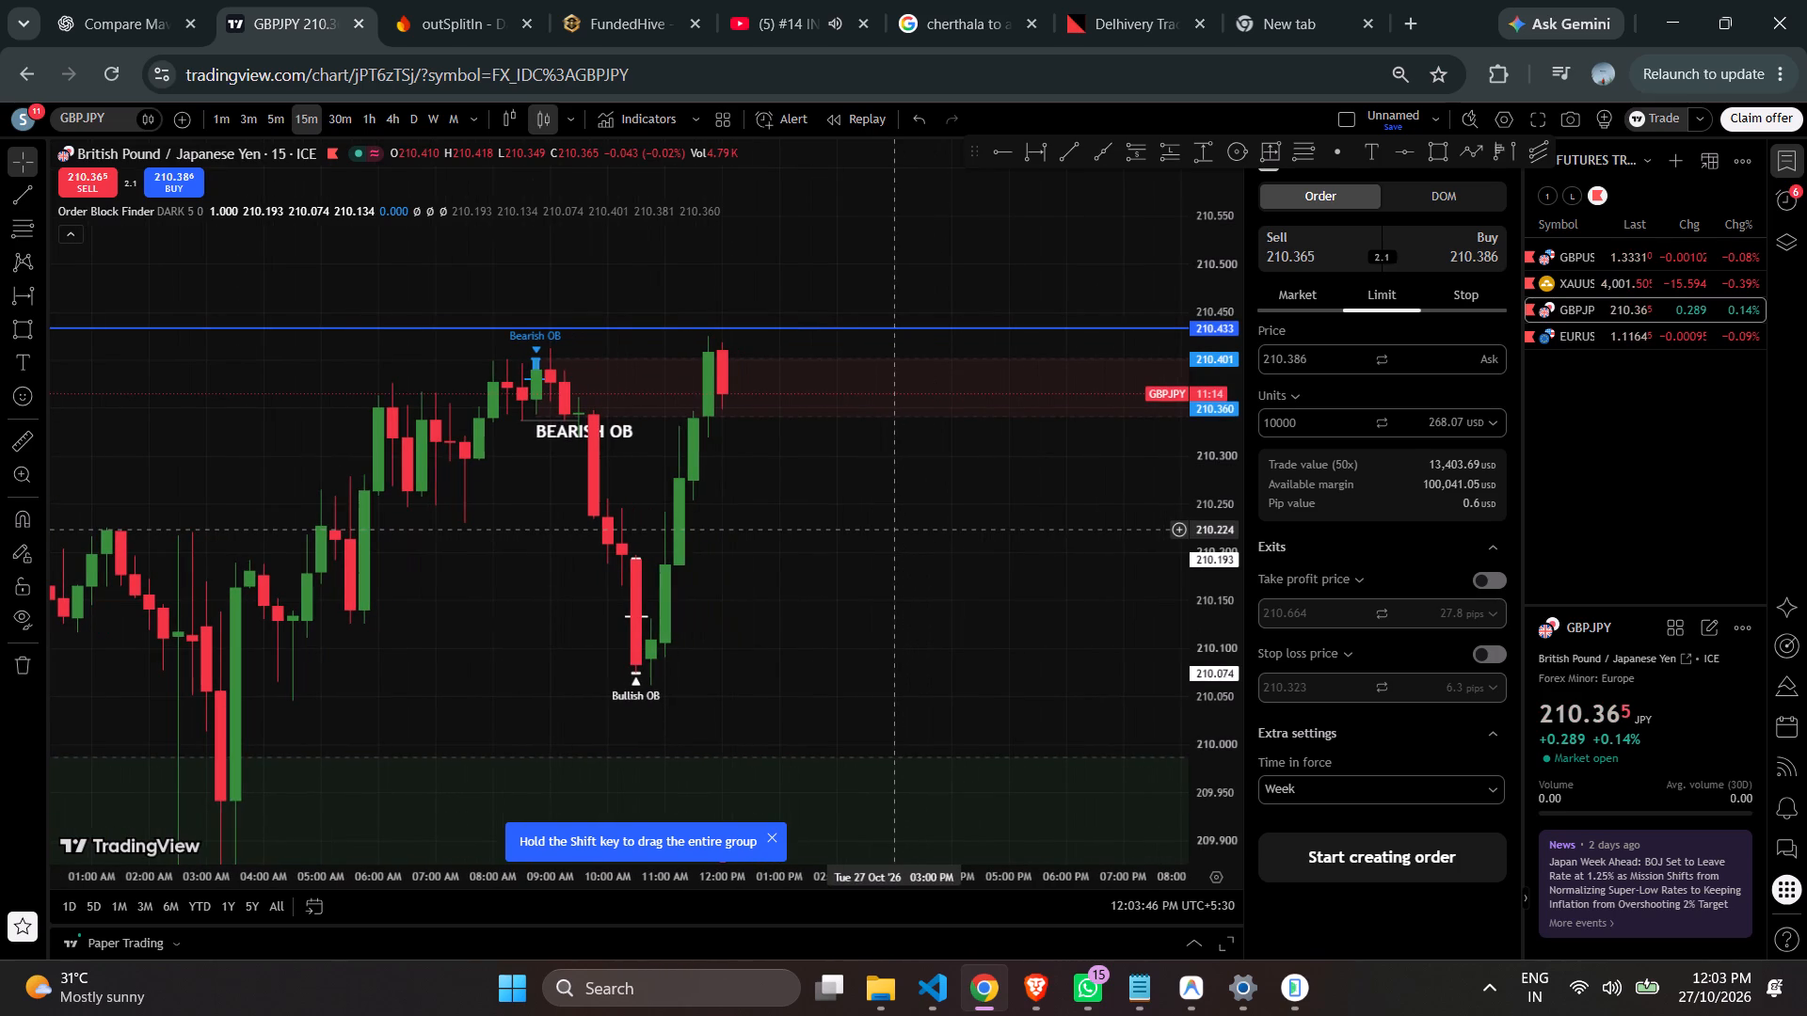
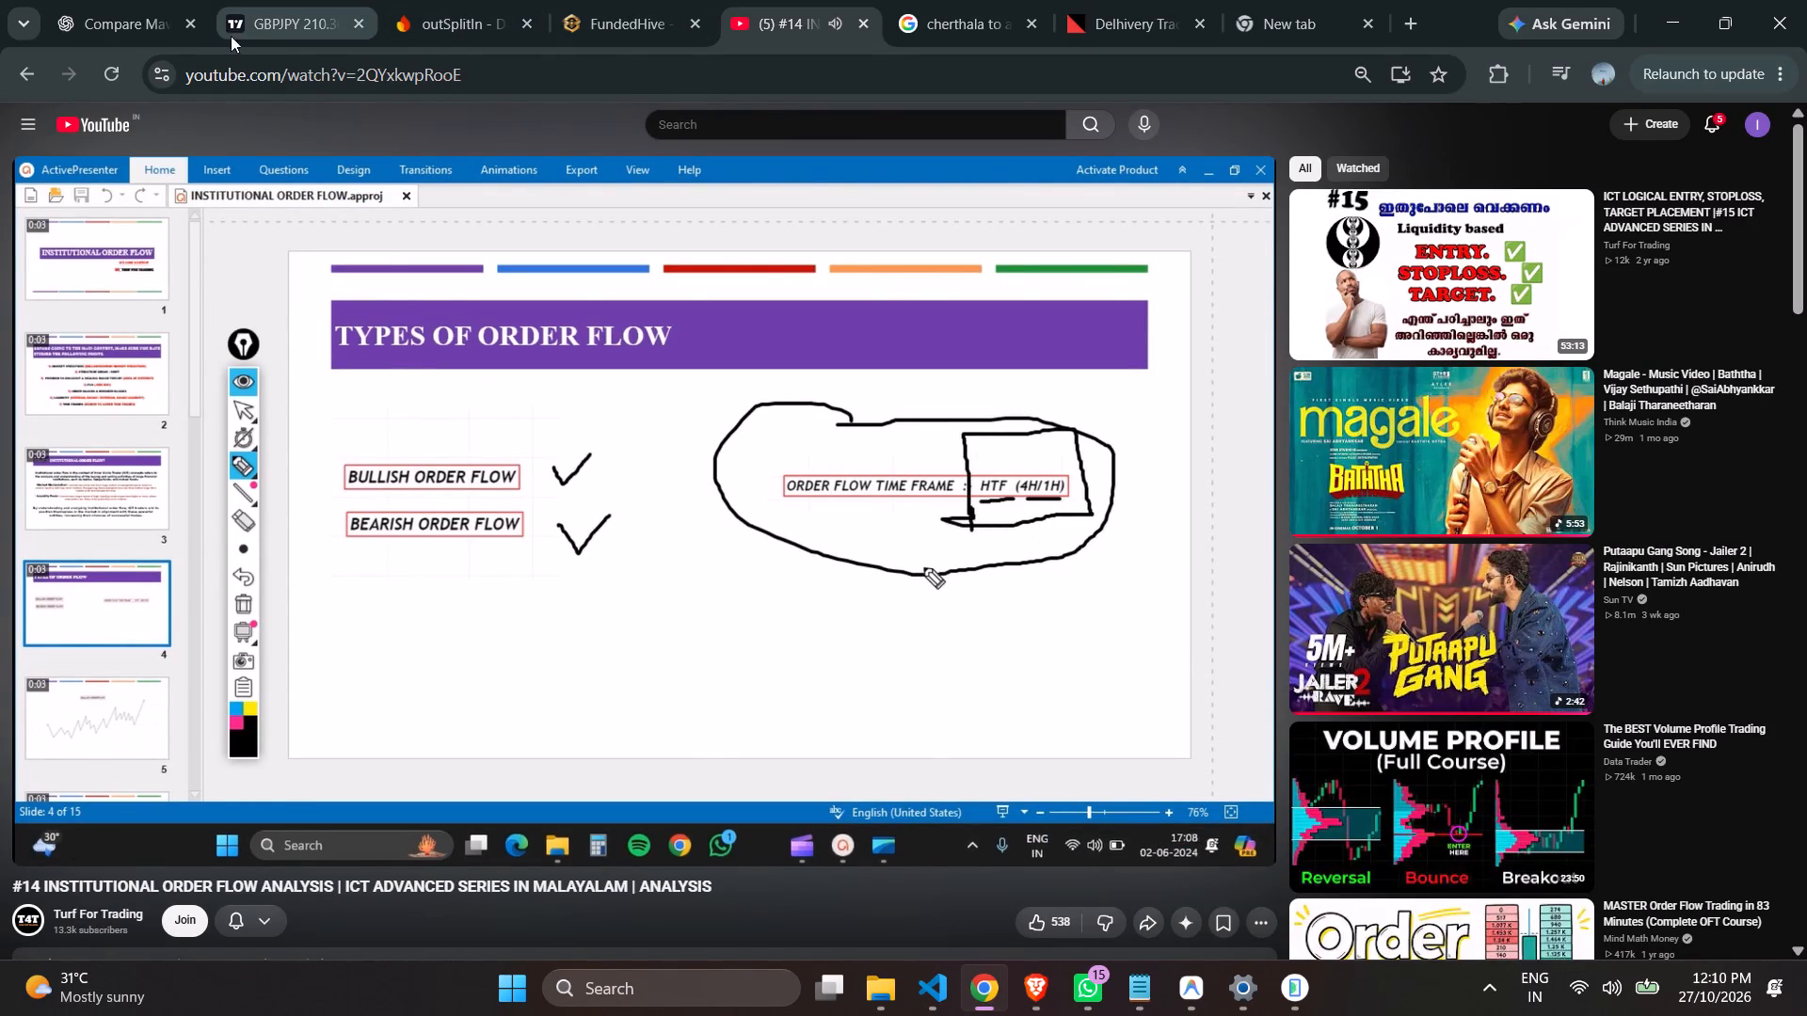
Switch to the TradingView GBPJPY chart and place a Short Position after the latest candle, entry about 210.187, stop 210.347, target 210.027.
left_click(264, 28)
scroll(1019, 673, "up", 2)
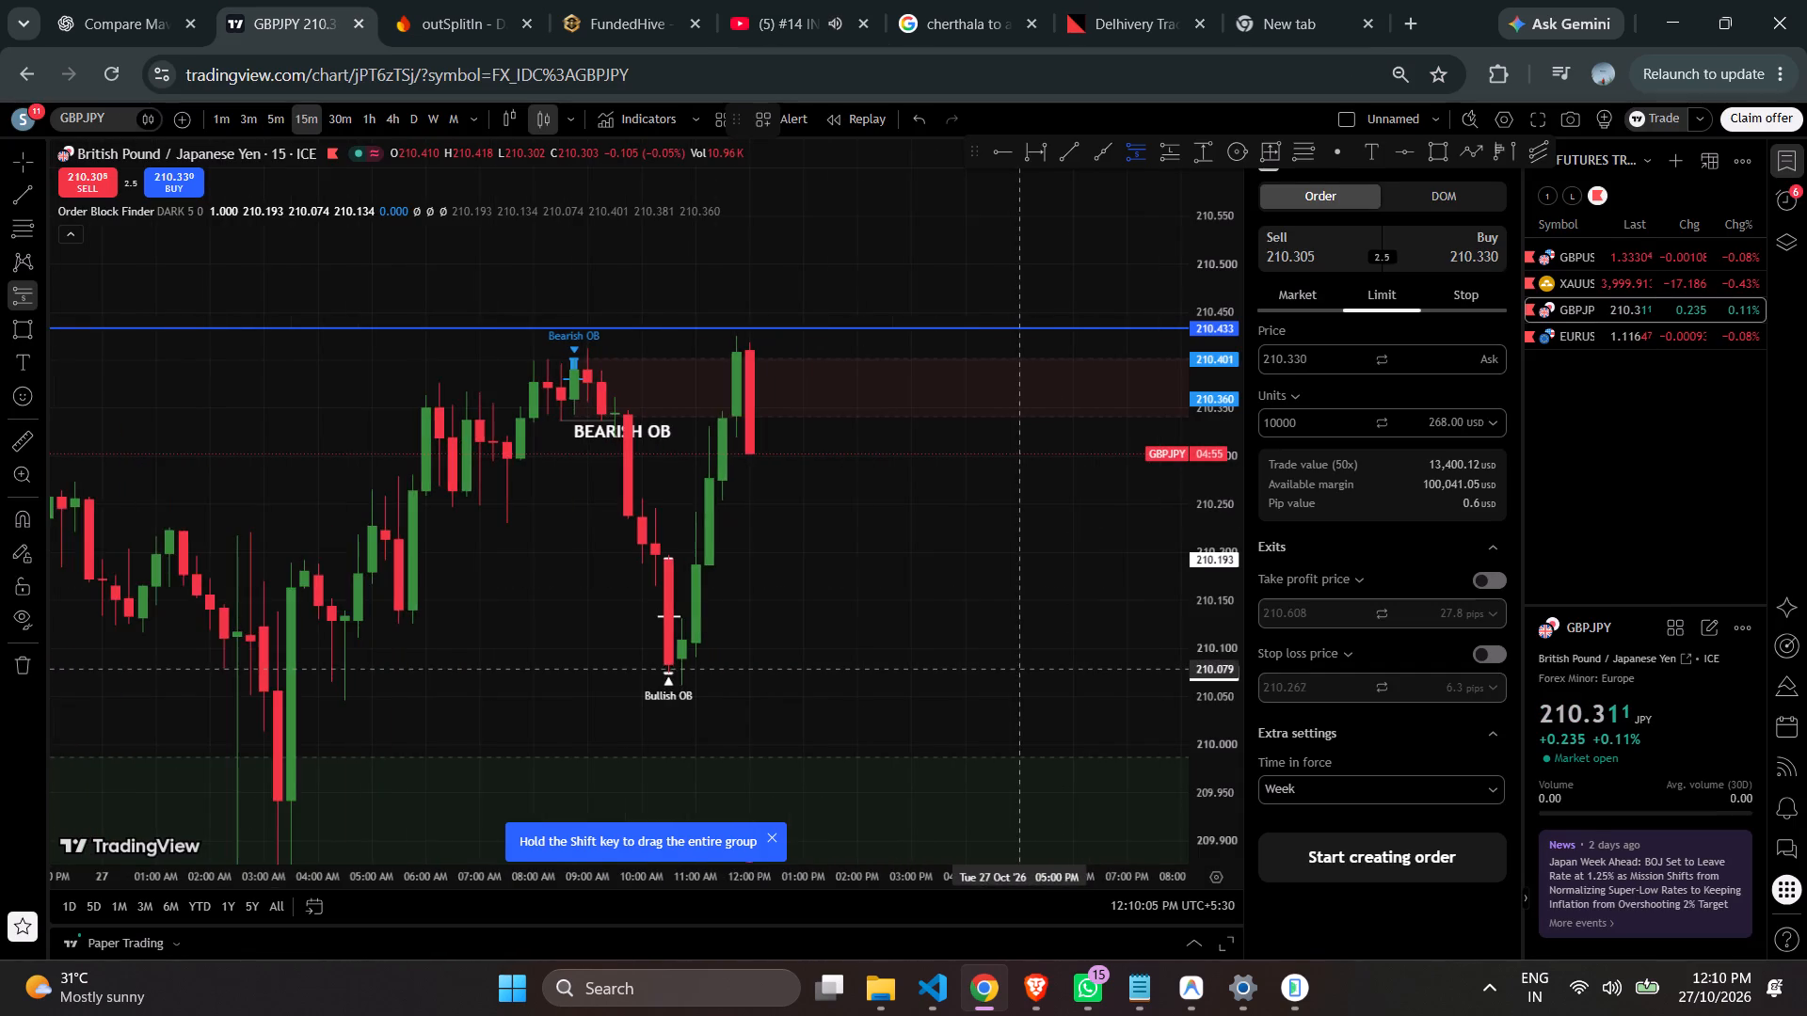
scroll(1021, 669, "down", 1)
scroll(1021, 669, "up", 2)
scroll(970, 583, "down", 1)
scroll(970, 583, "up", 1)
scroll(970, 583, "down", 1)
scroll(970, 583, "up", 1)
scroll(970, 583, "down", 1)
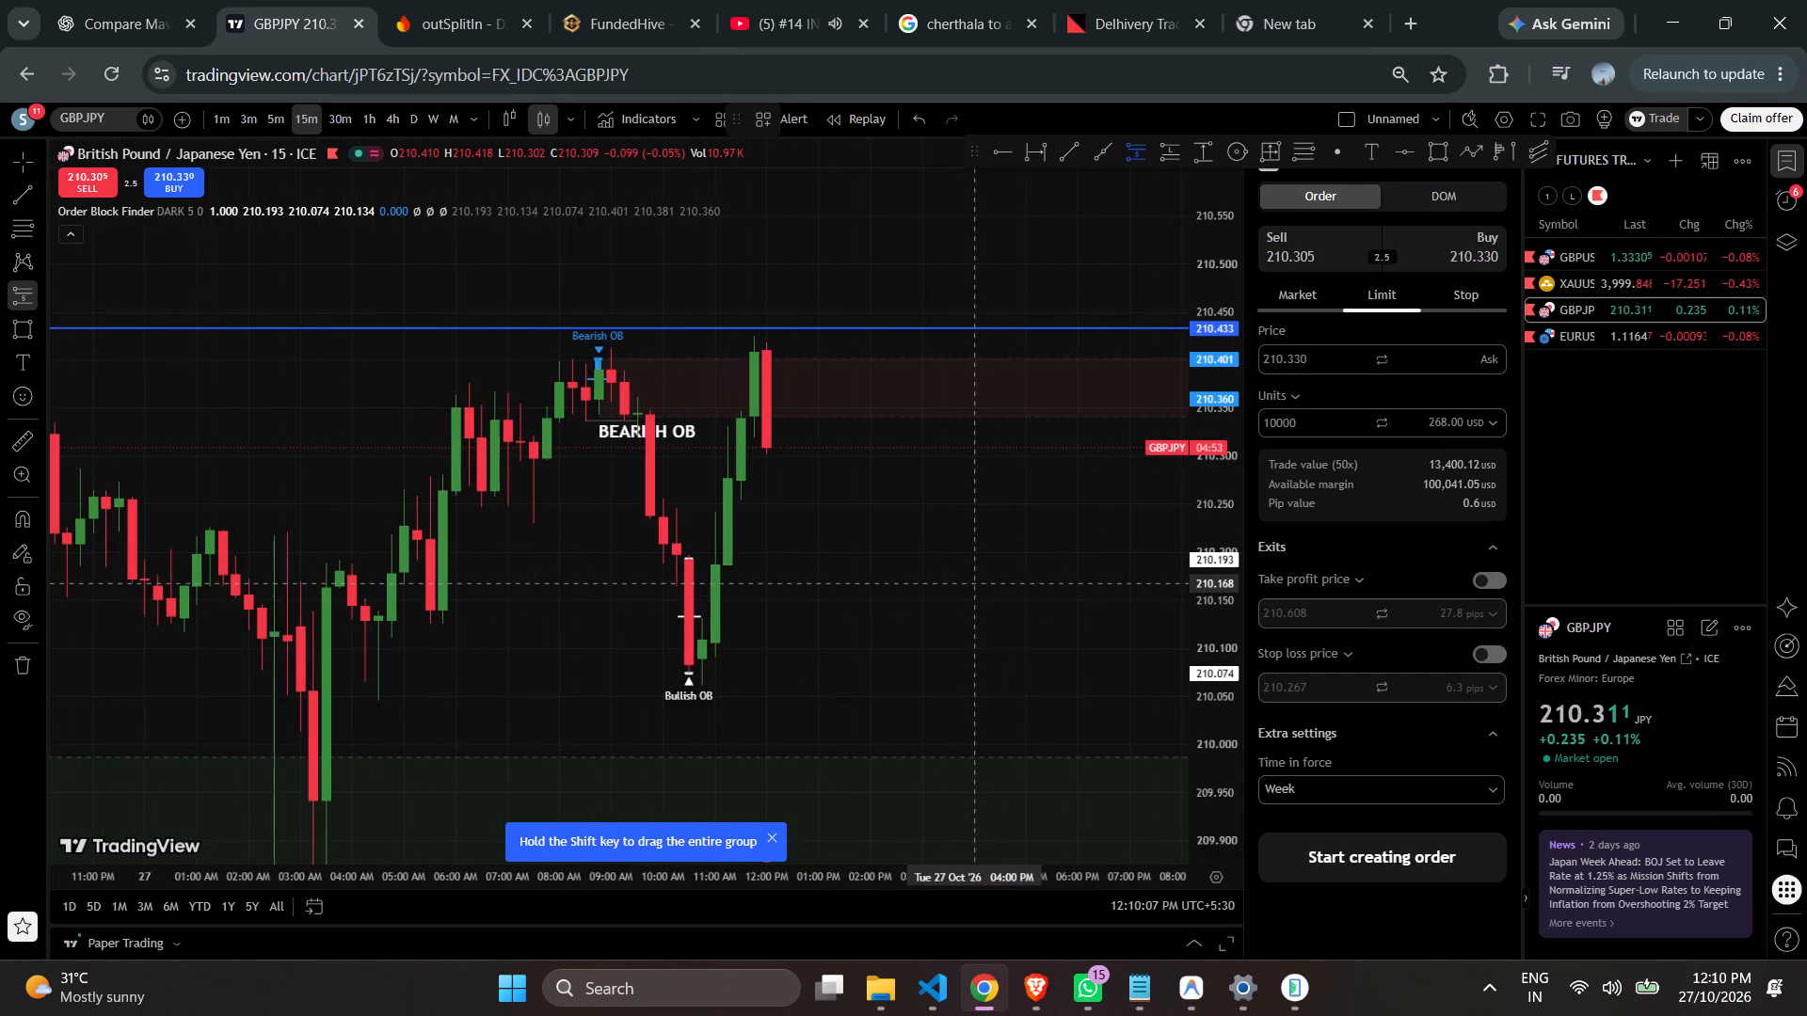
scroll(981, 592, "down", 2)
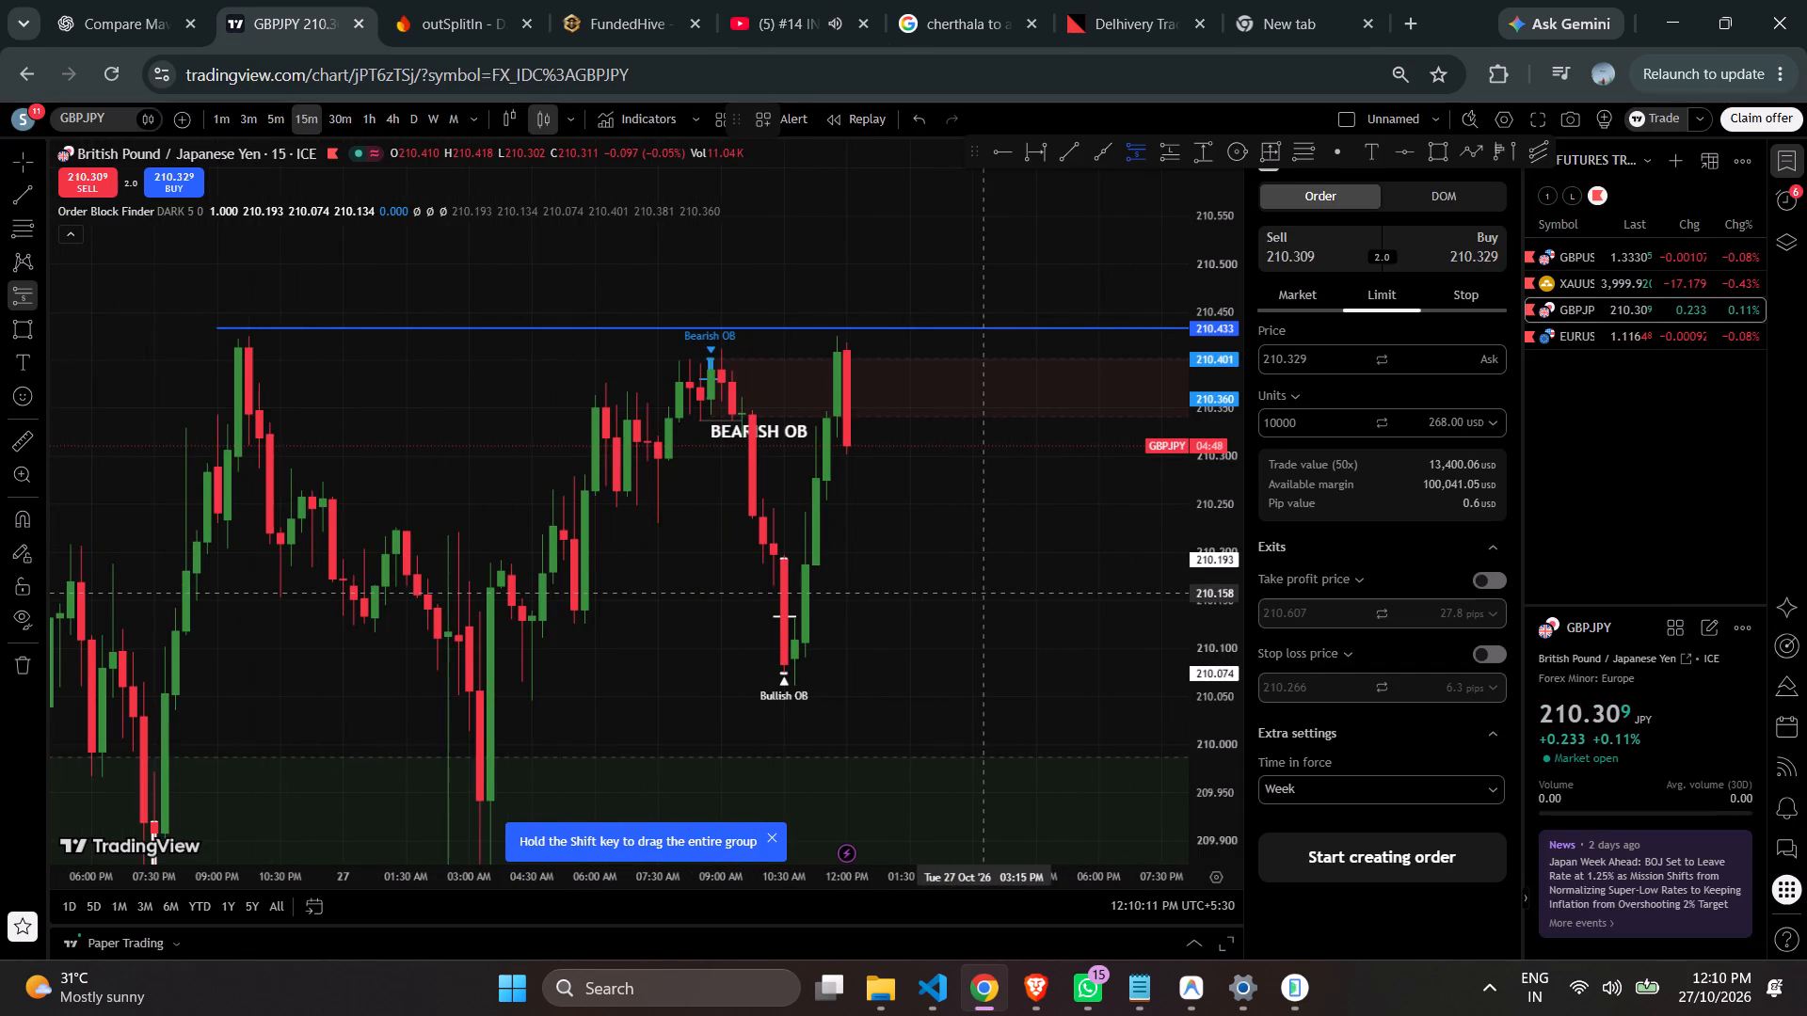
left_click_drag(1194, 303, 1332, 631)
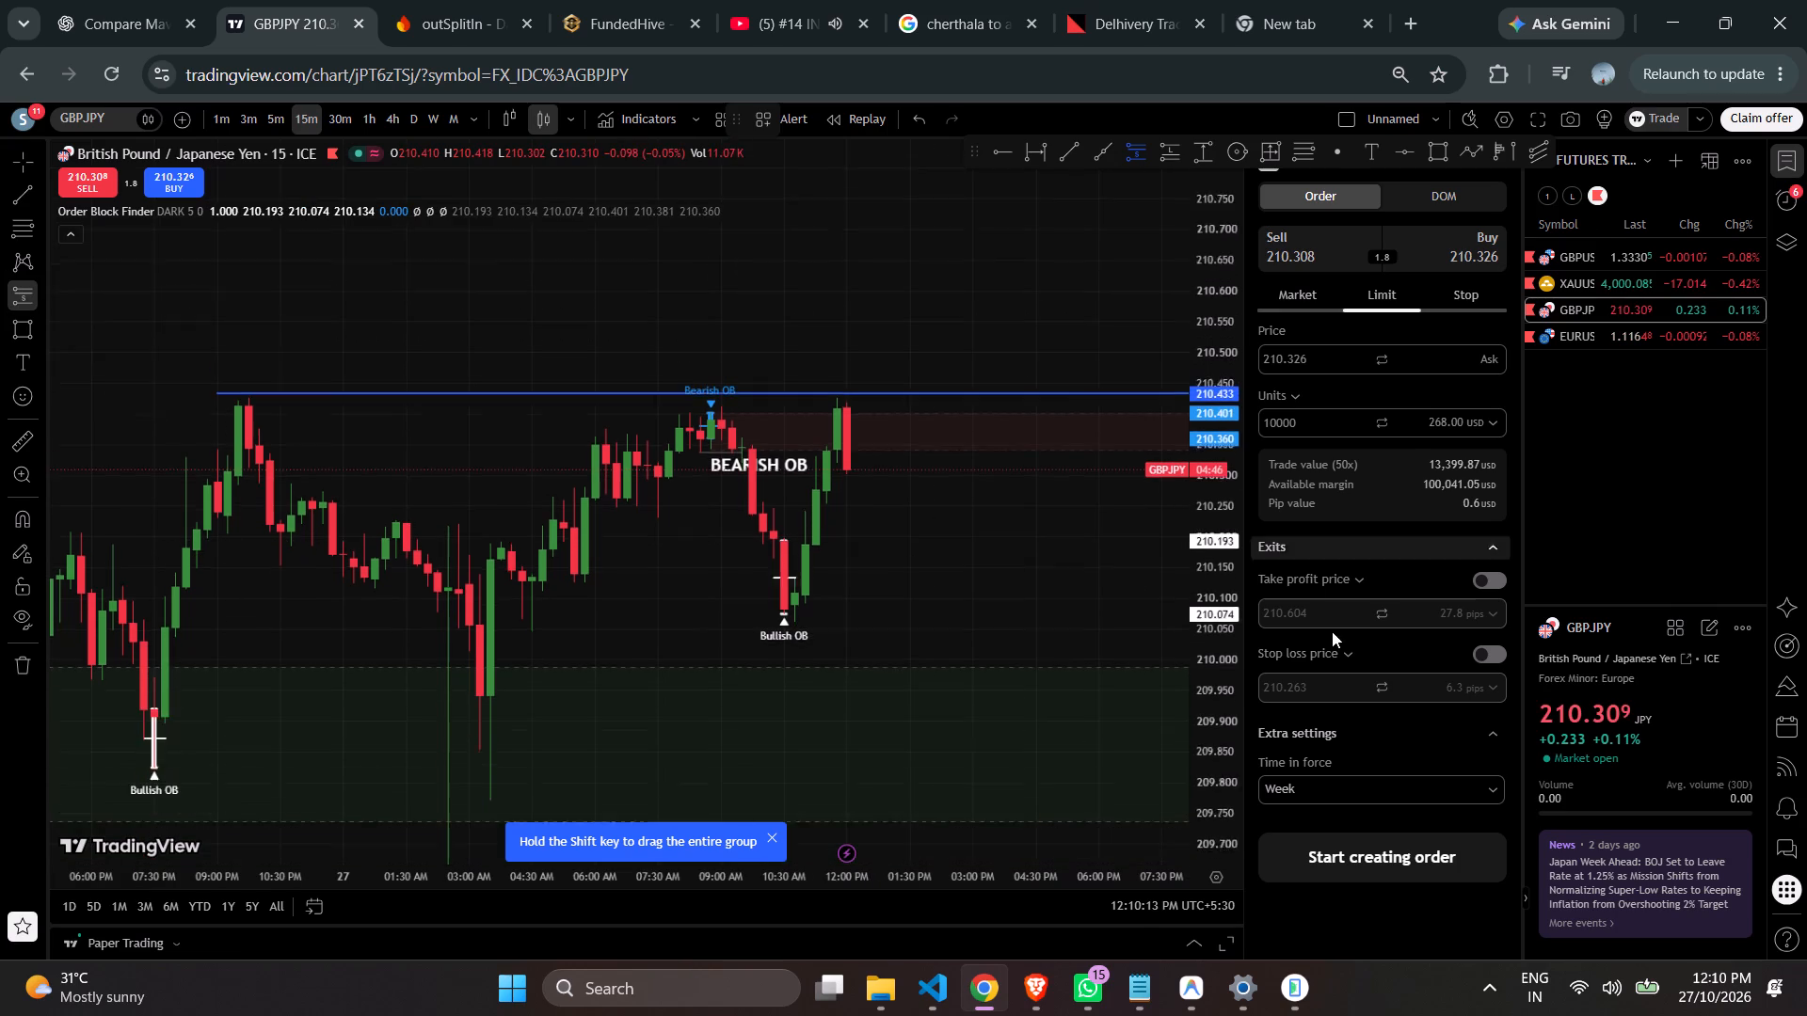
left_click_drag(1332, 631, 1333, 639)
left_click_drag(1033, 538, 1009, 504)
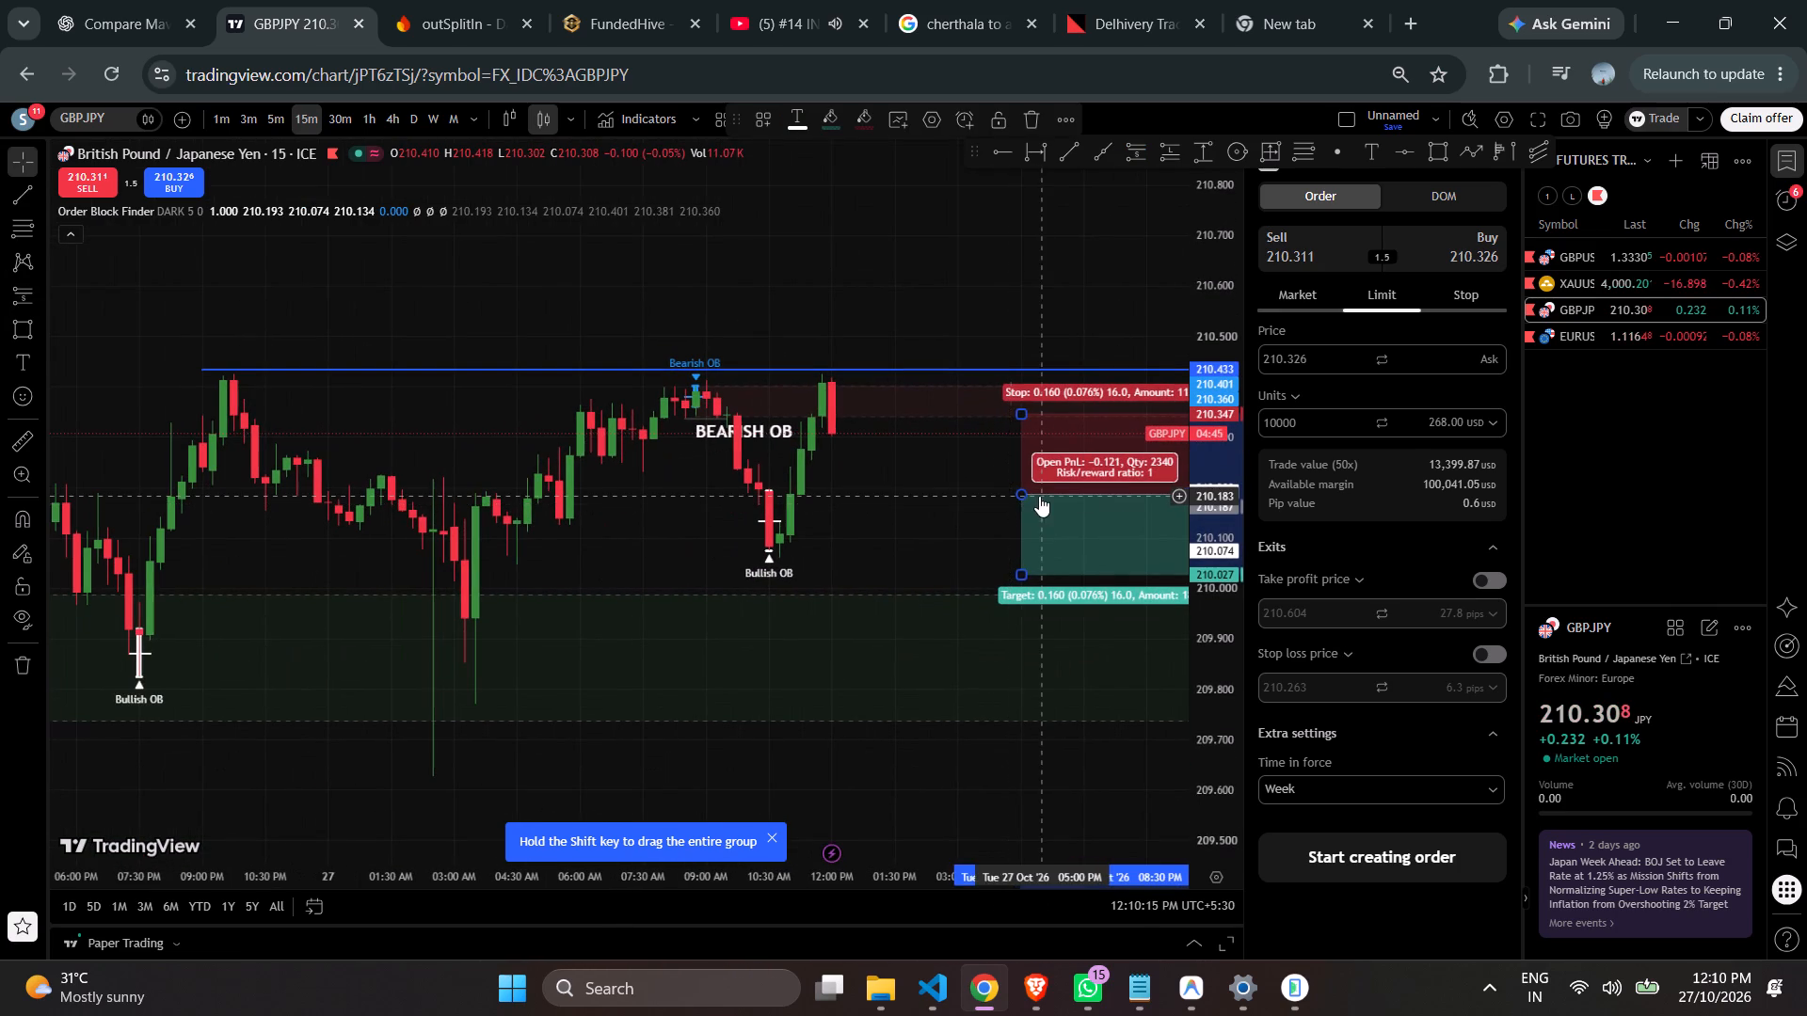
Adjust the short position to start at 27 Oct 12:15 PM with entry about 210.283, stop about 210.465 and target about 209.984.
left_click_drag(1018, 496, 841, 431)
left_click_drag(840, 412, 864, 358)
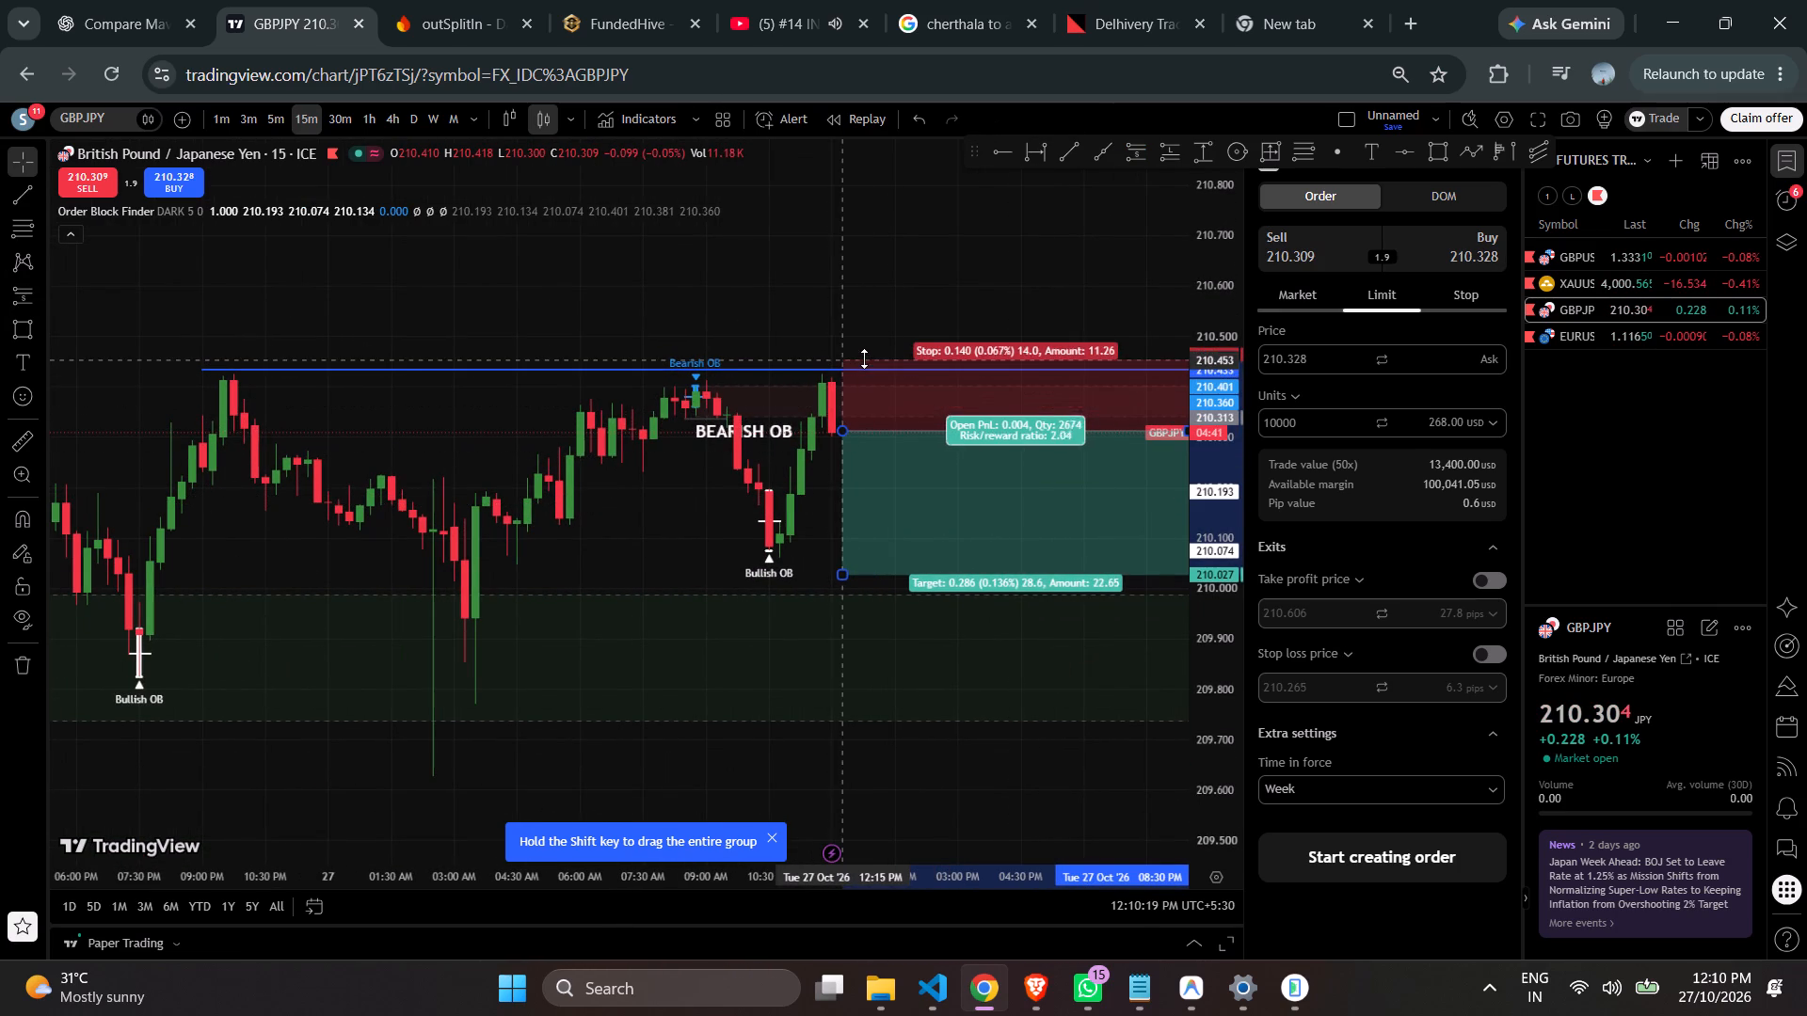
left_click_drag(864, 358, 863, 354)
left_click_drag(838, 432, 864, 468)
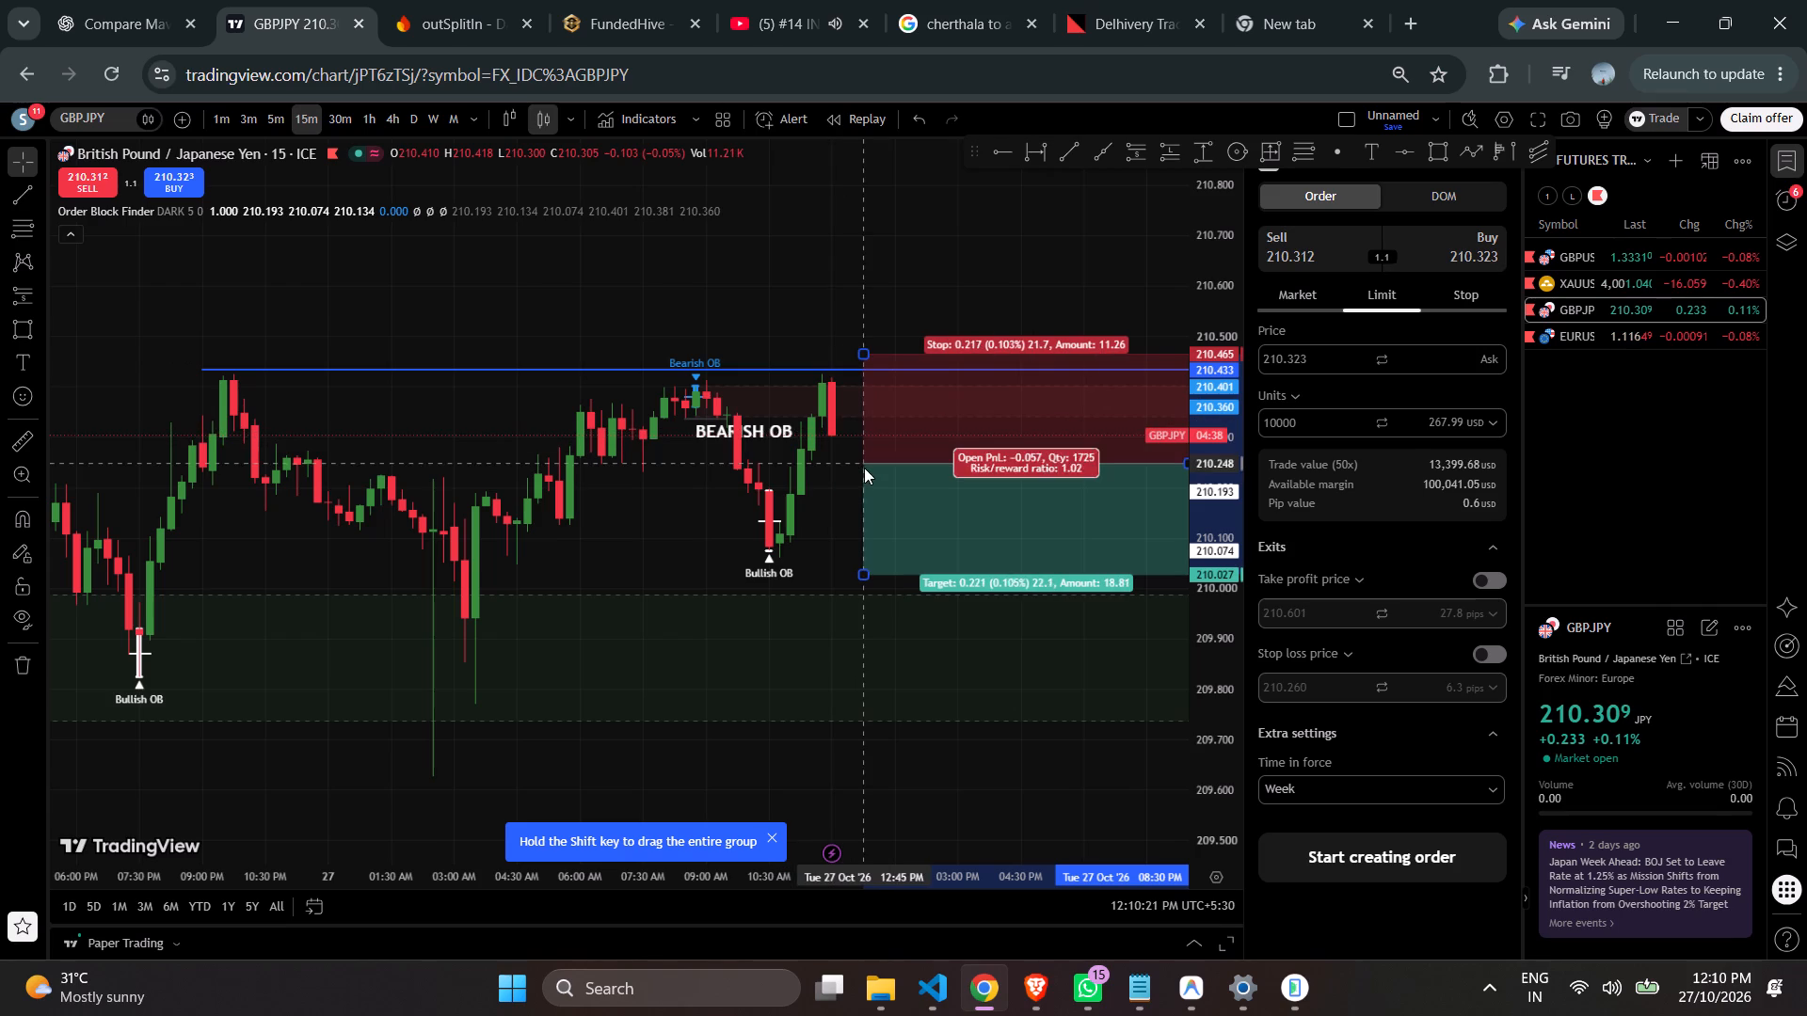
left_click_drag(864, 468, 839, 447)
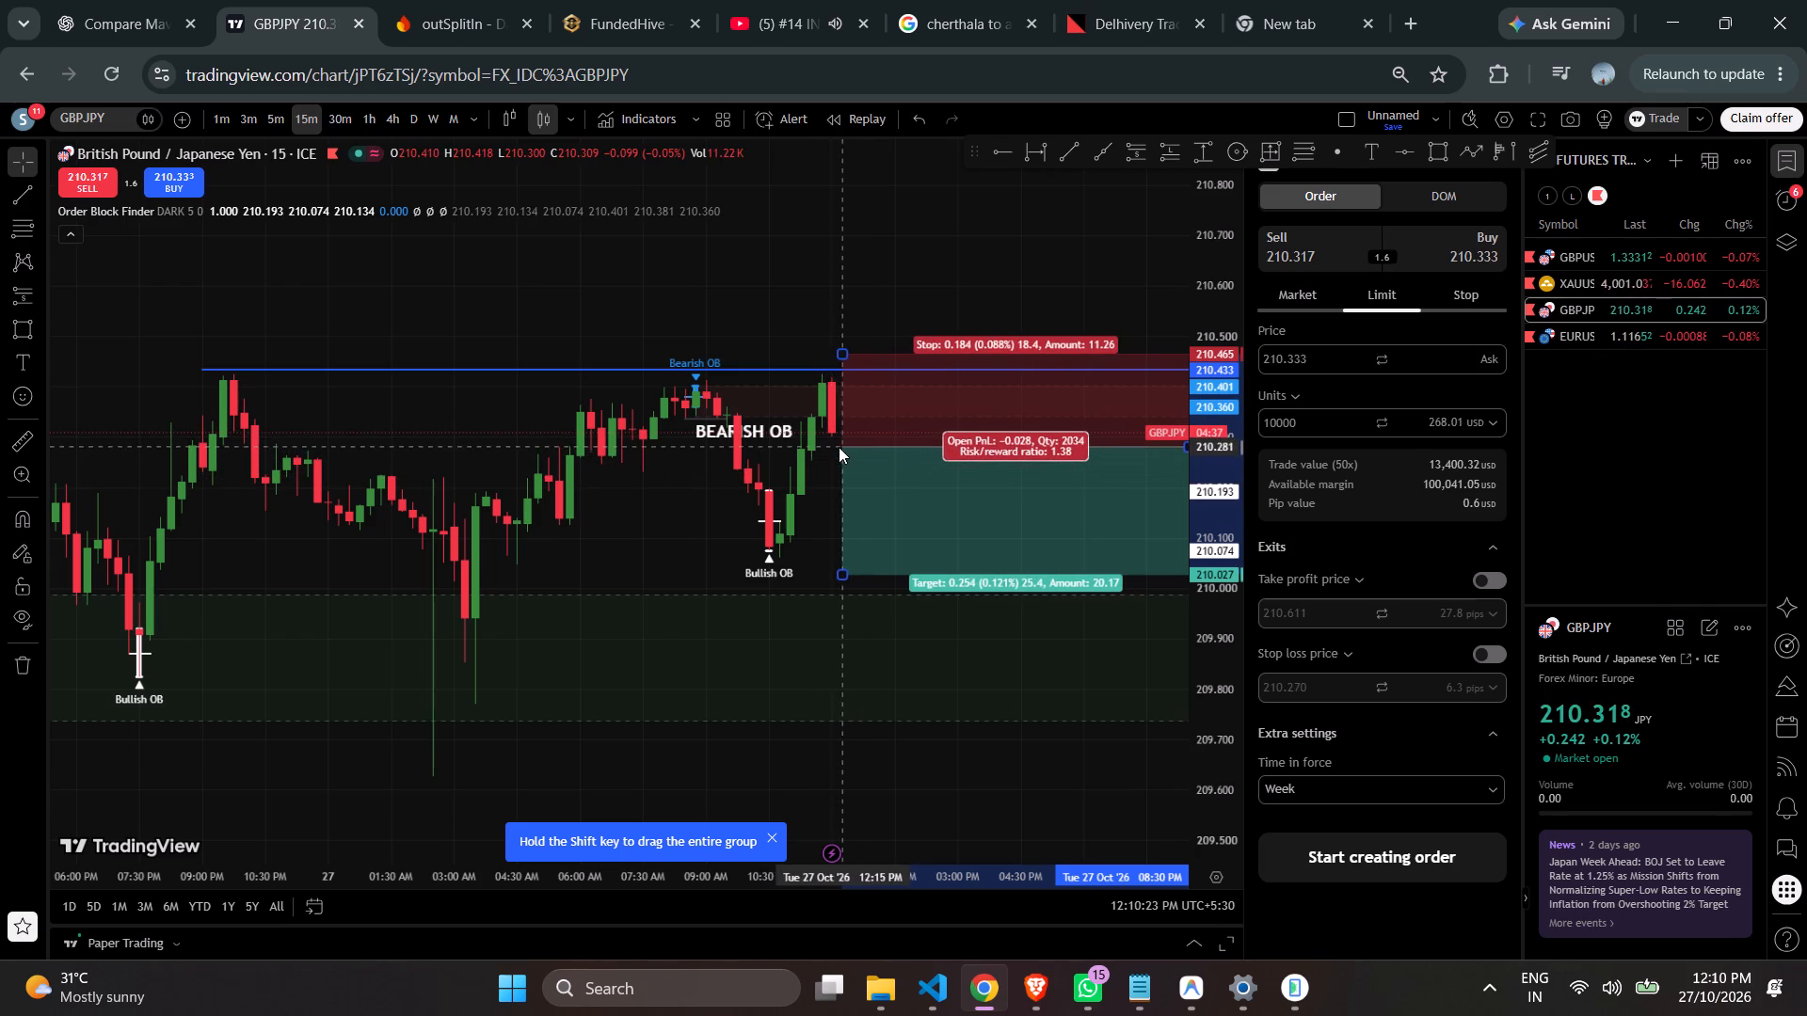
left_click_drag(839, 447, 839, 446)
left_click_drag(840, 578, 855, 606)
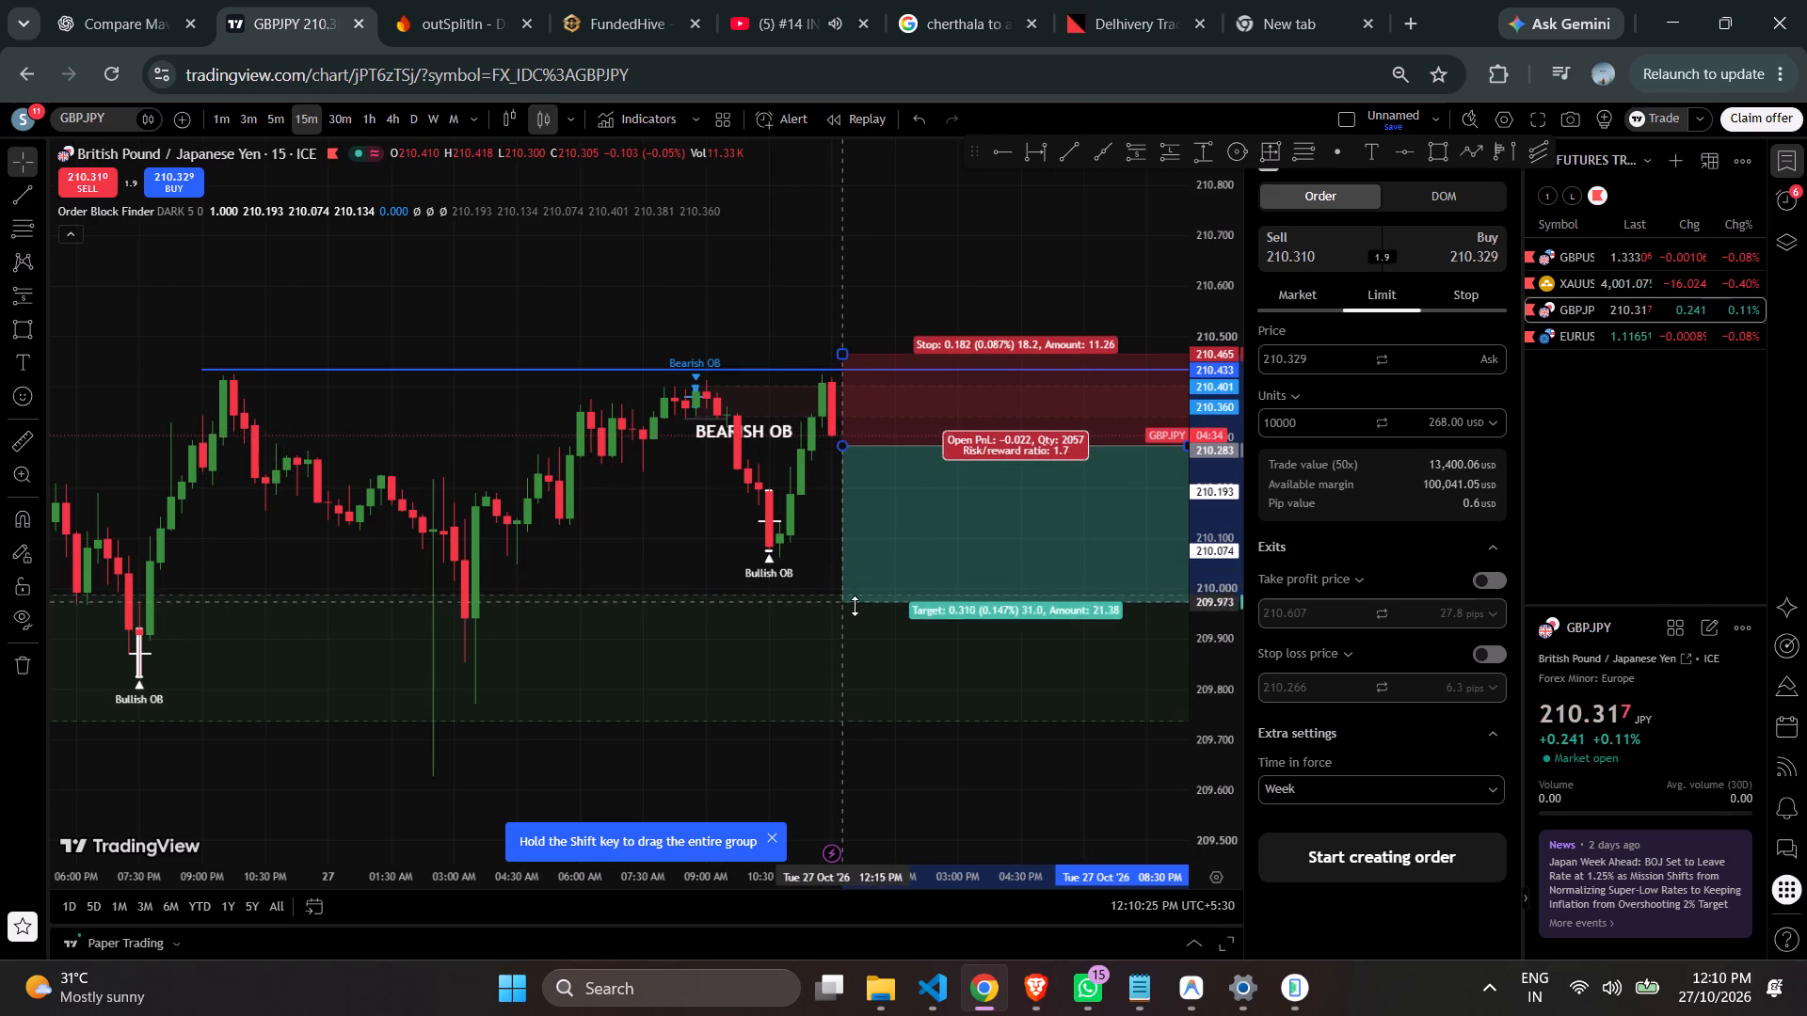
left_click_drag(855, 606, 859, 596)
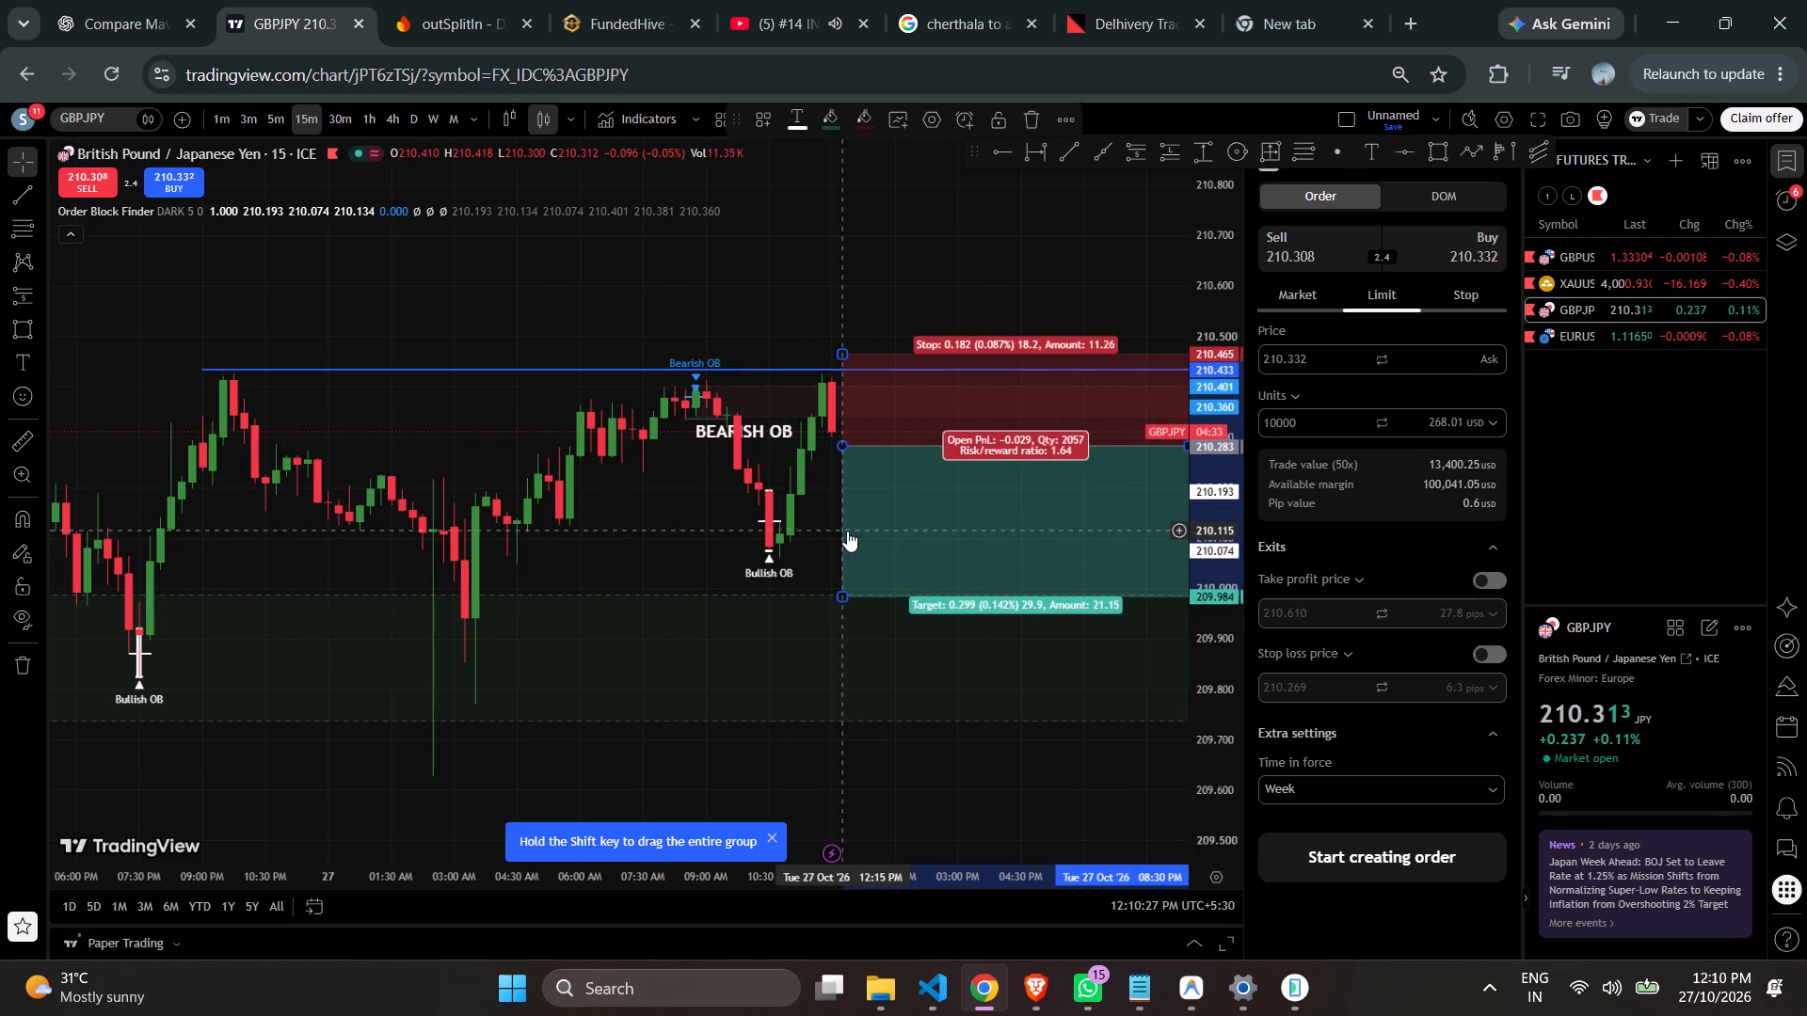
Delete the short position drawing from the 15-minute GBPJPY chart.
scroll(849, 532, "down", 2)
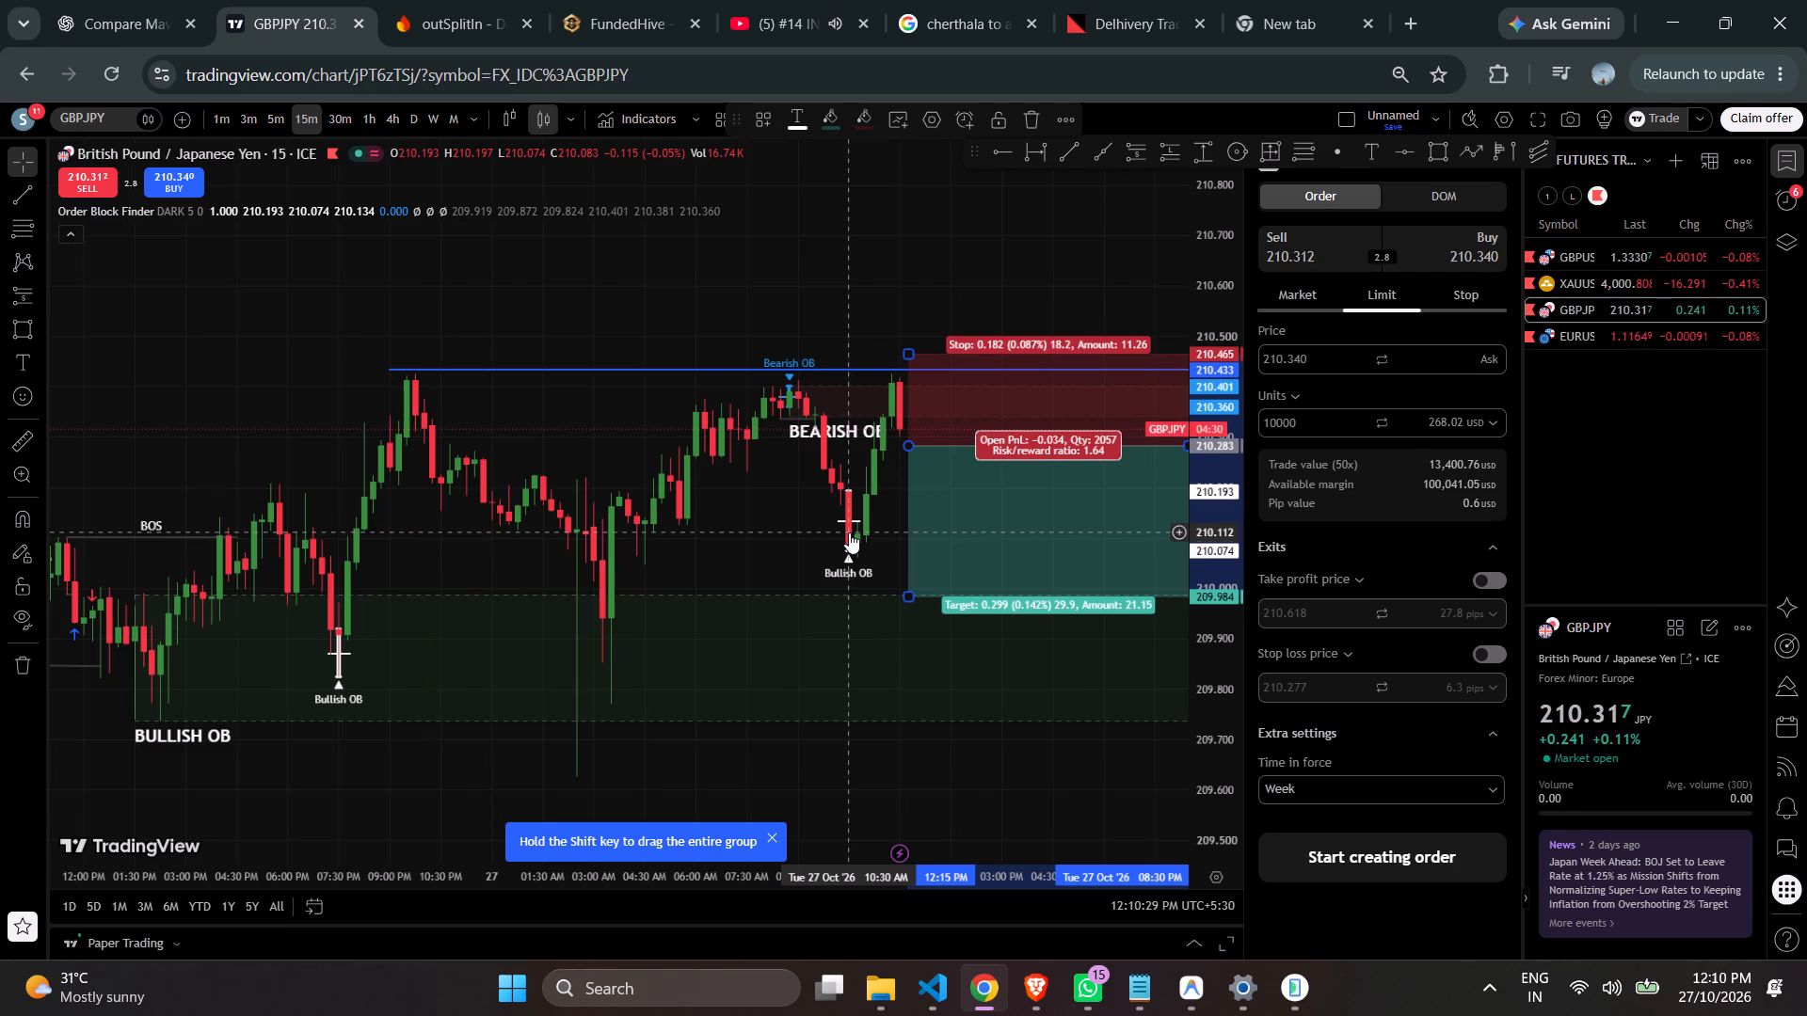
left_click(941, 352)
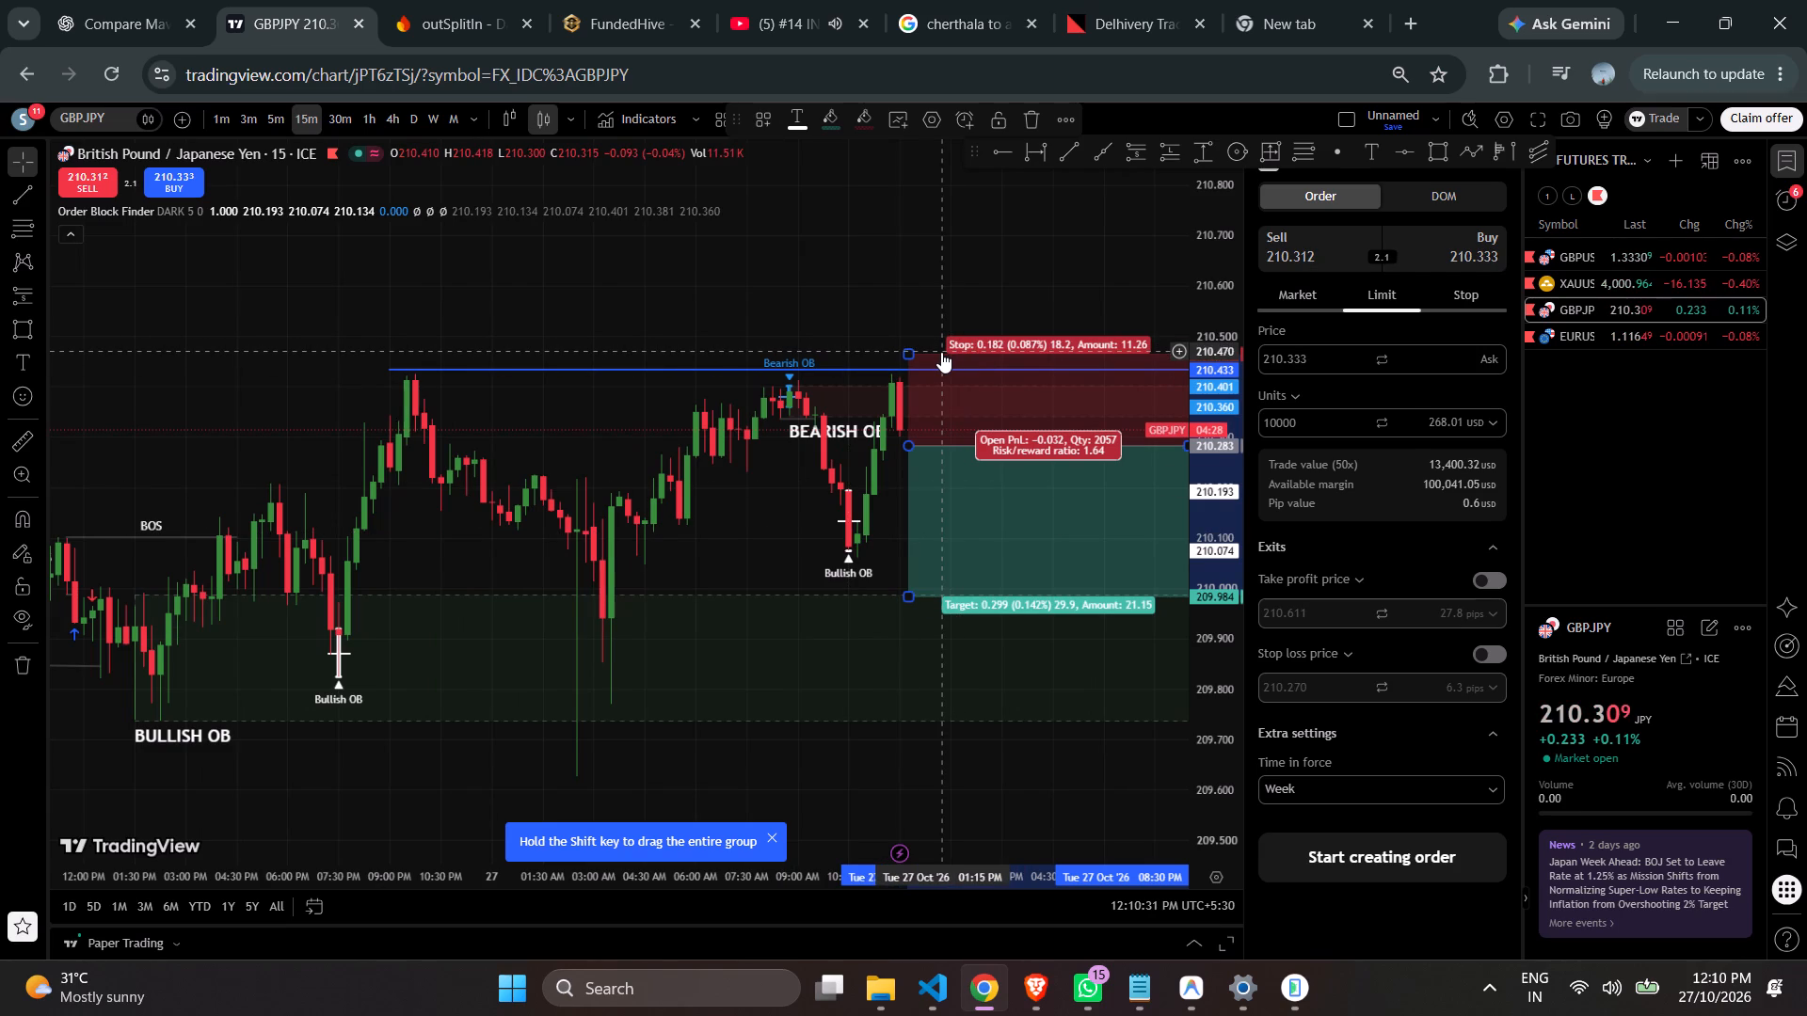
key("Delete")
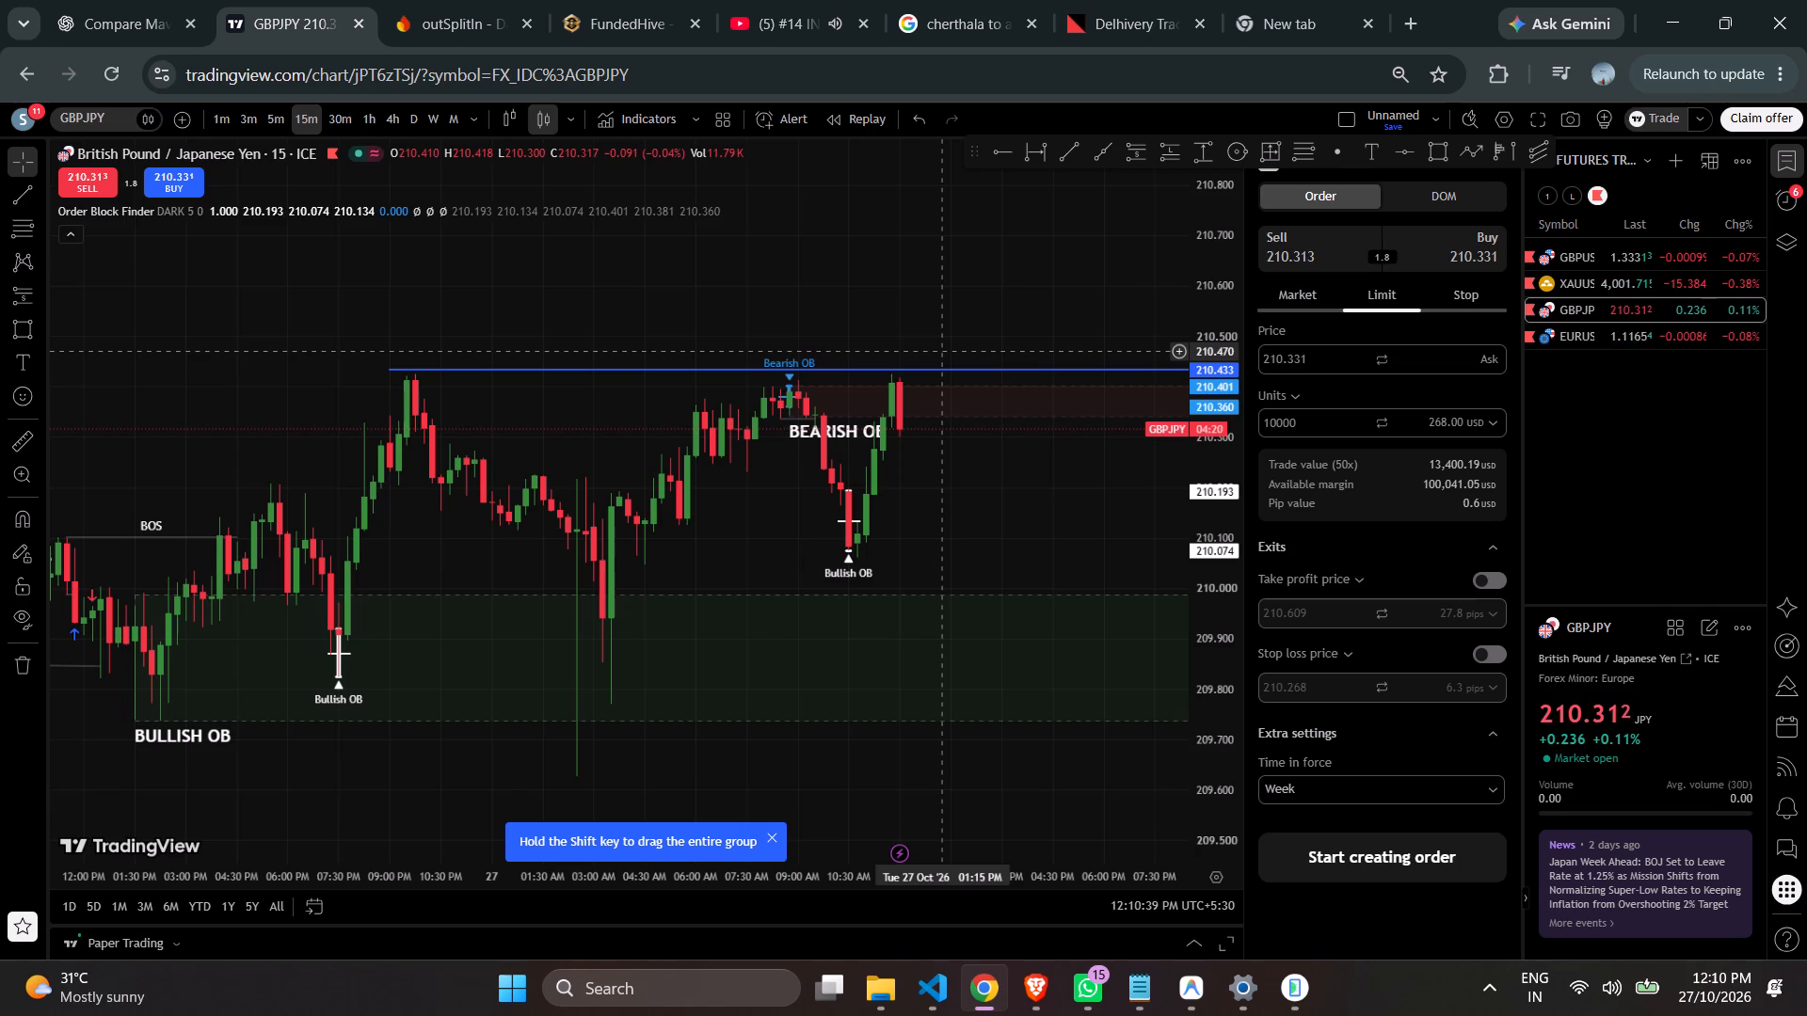
Switch to the YouTube video on institutional order flow analysis.
left_click(786, 0)
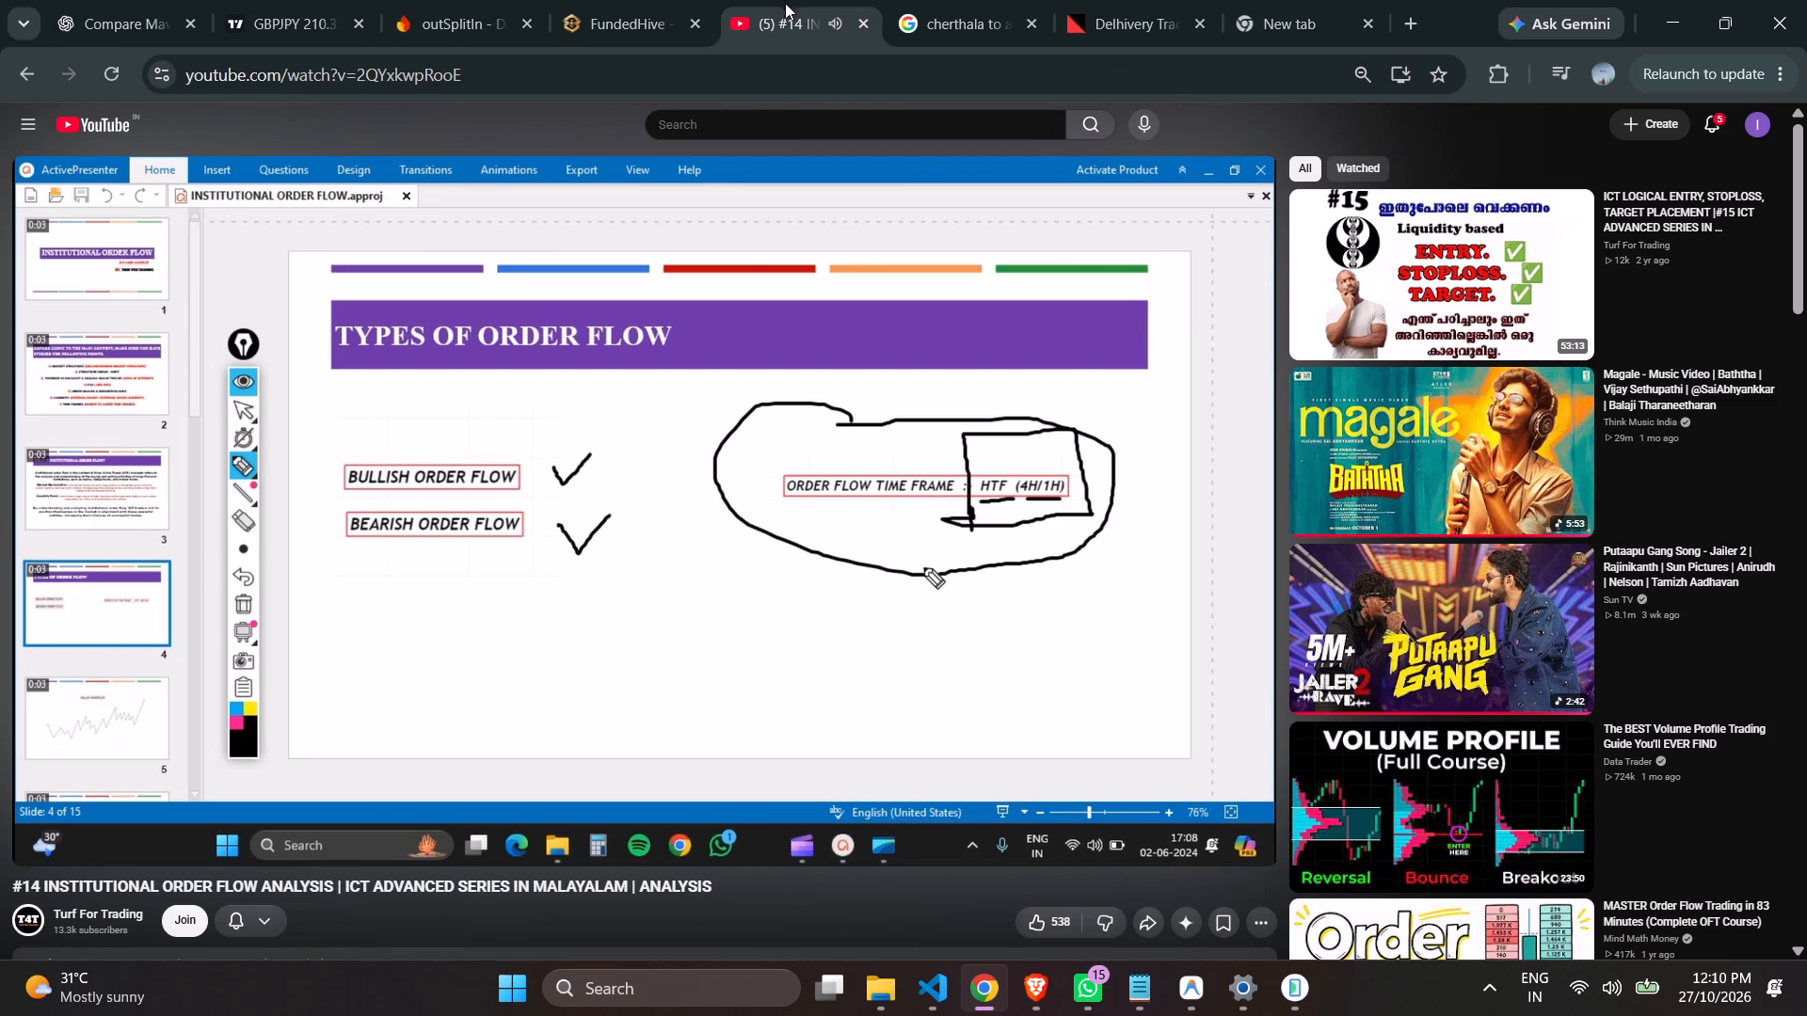
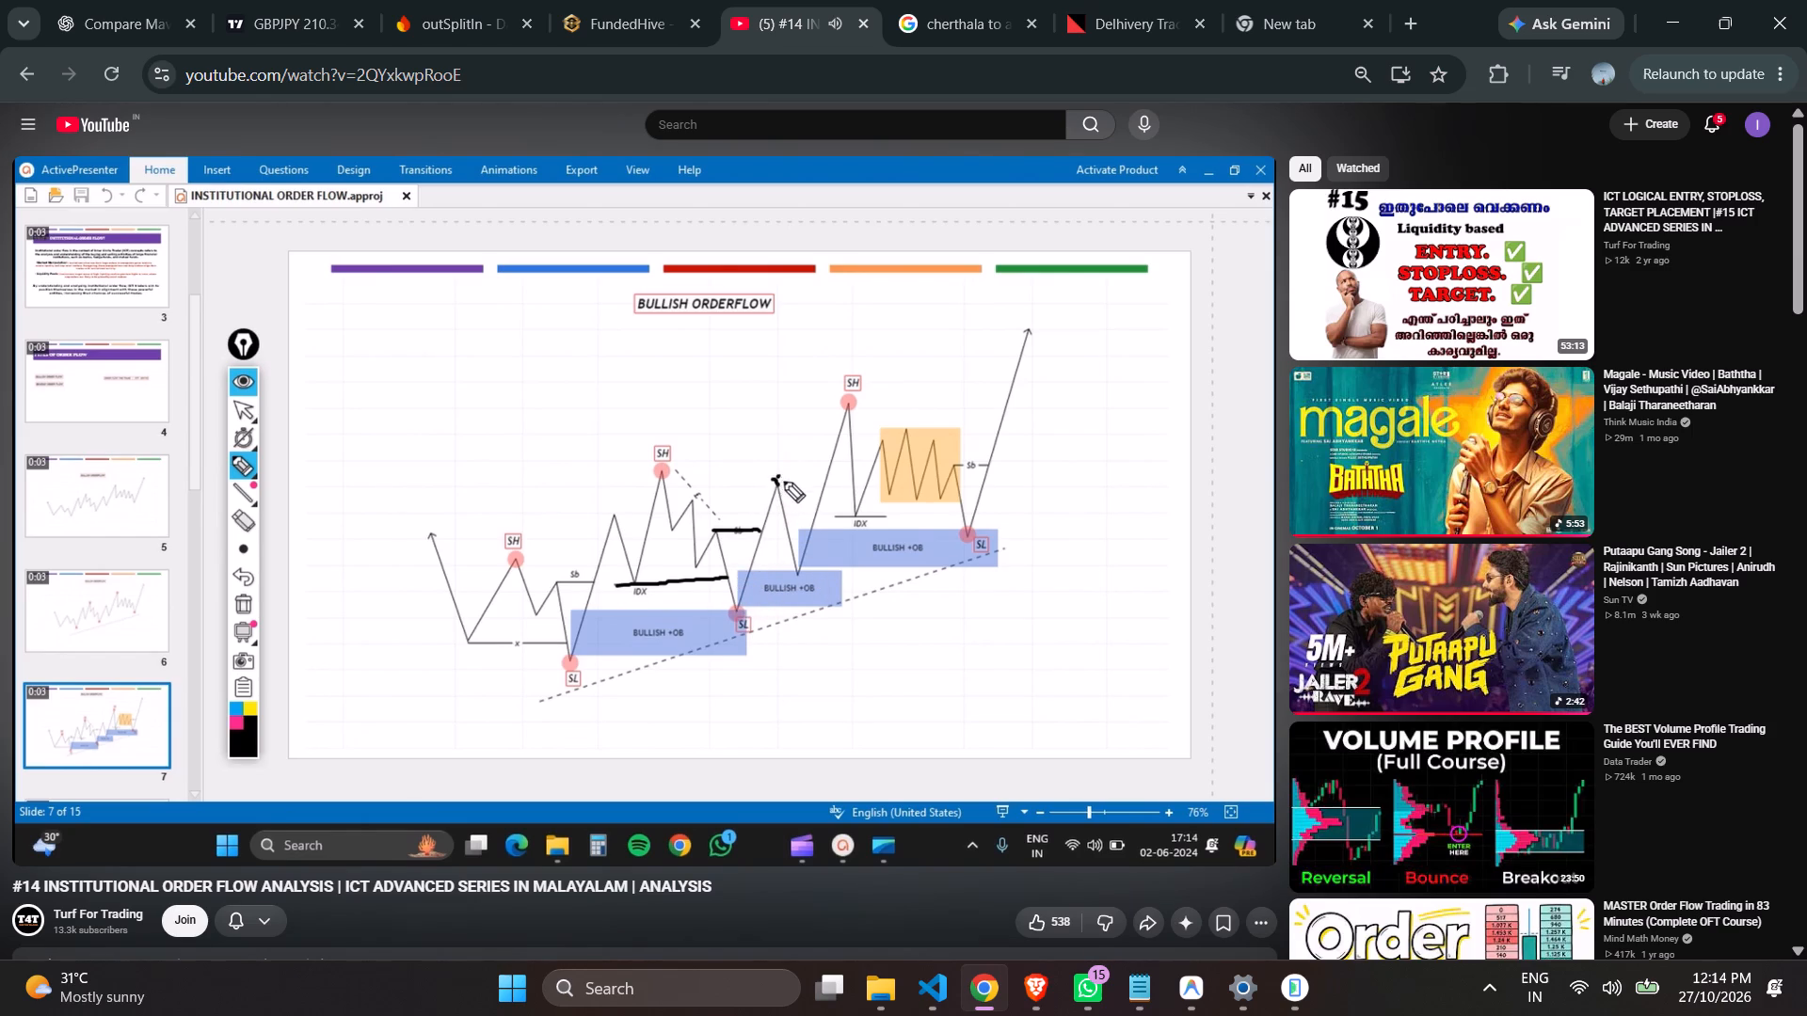
Switch to the TradingView GBPJPY chart and examine the 15-minute price action around the marked bullish and bearish order blocks.
left_click(265, 5)
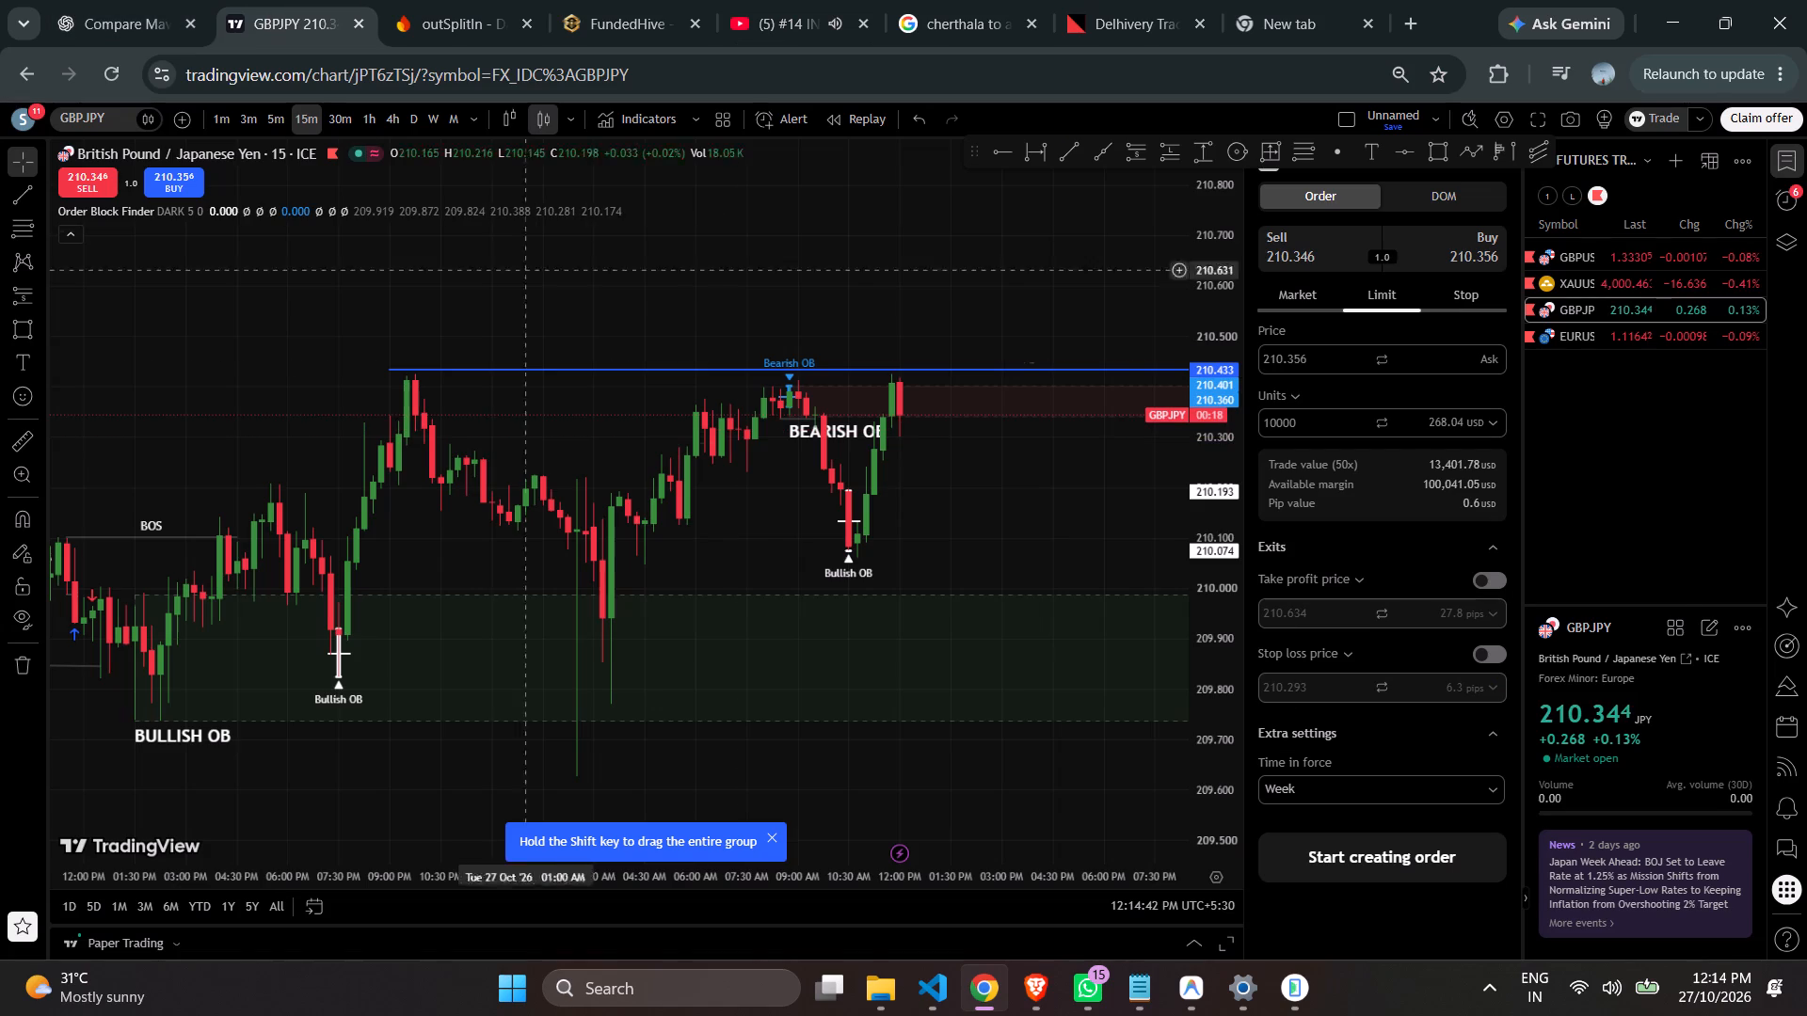
scroll(840, 575, "up", 1)
scroll(843, 579, "down", 6)
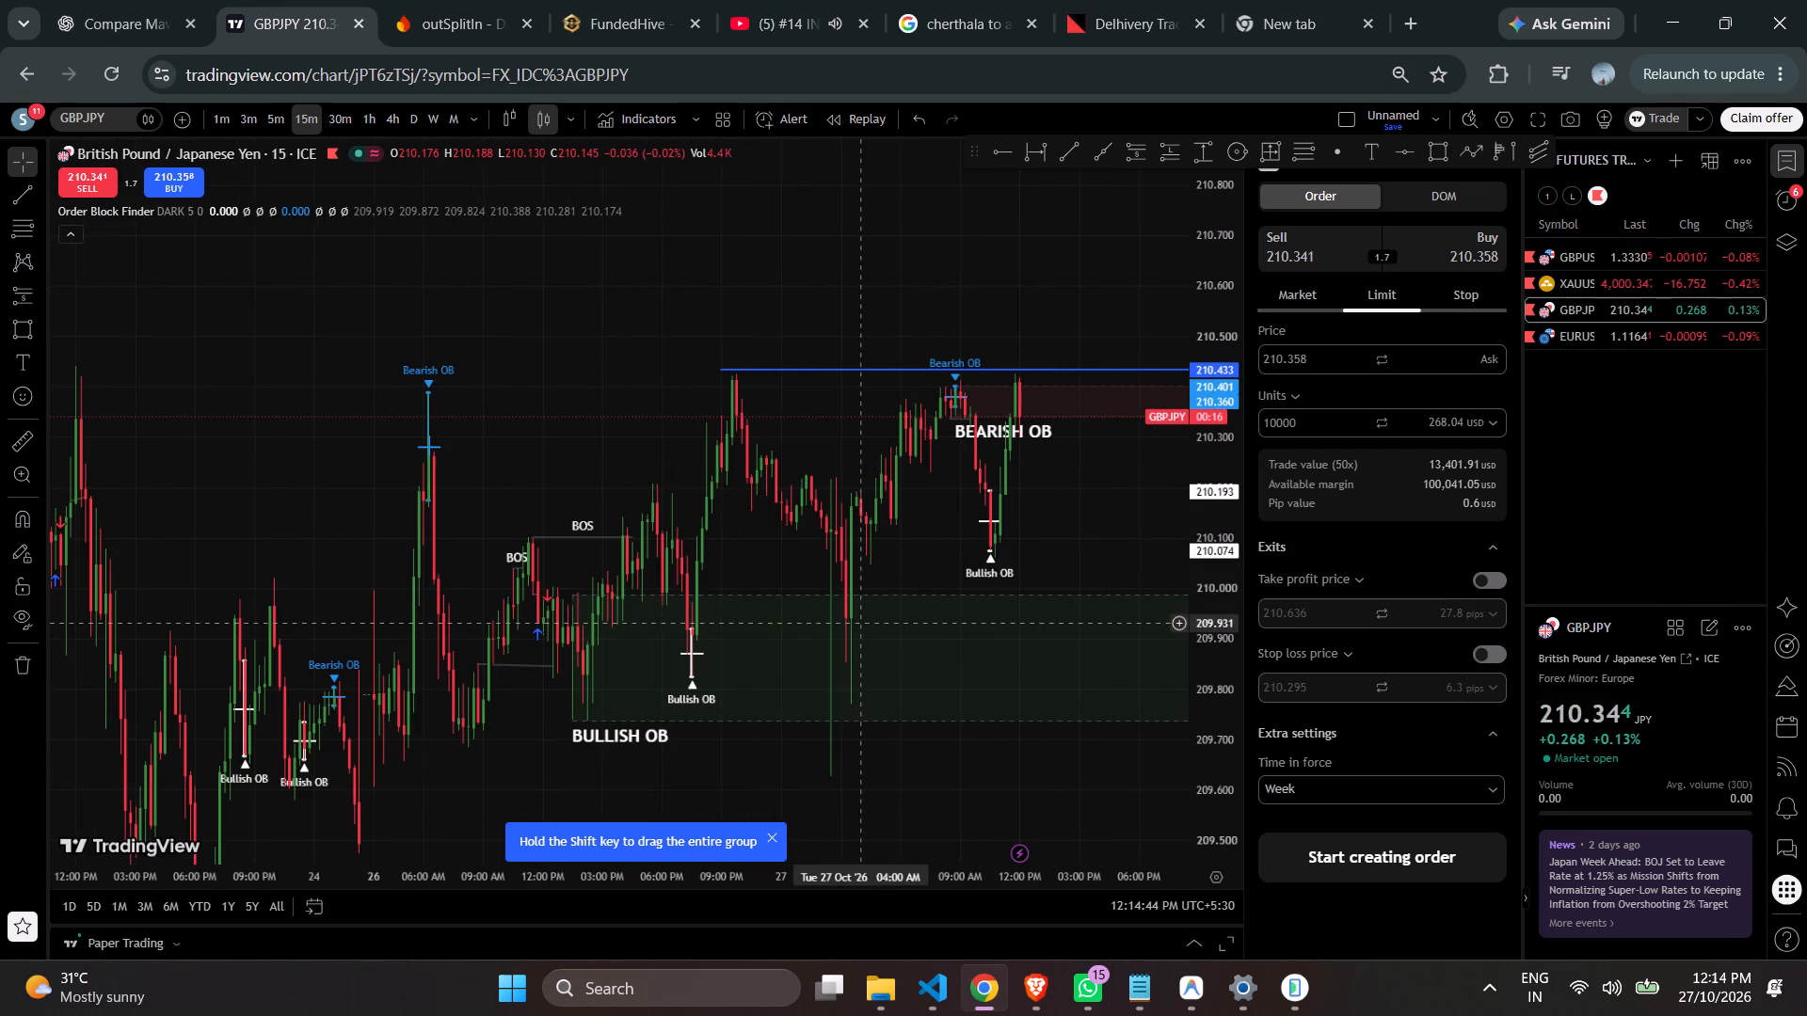
scroll(867, 631, "down", 2)
scroll(868, 635, "up", 4)
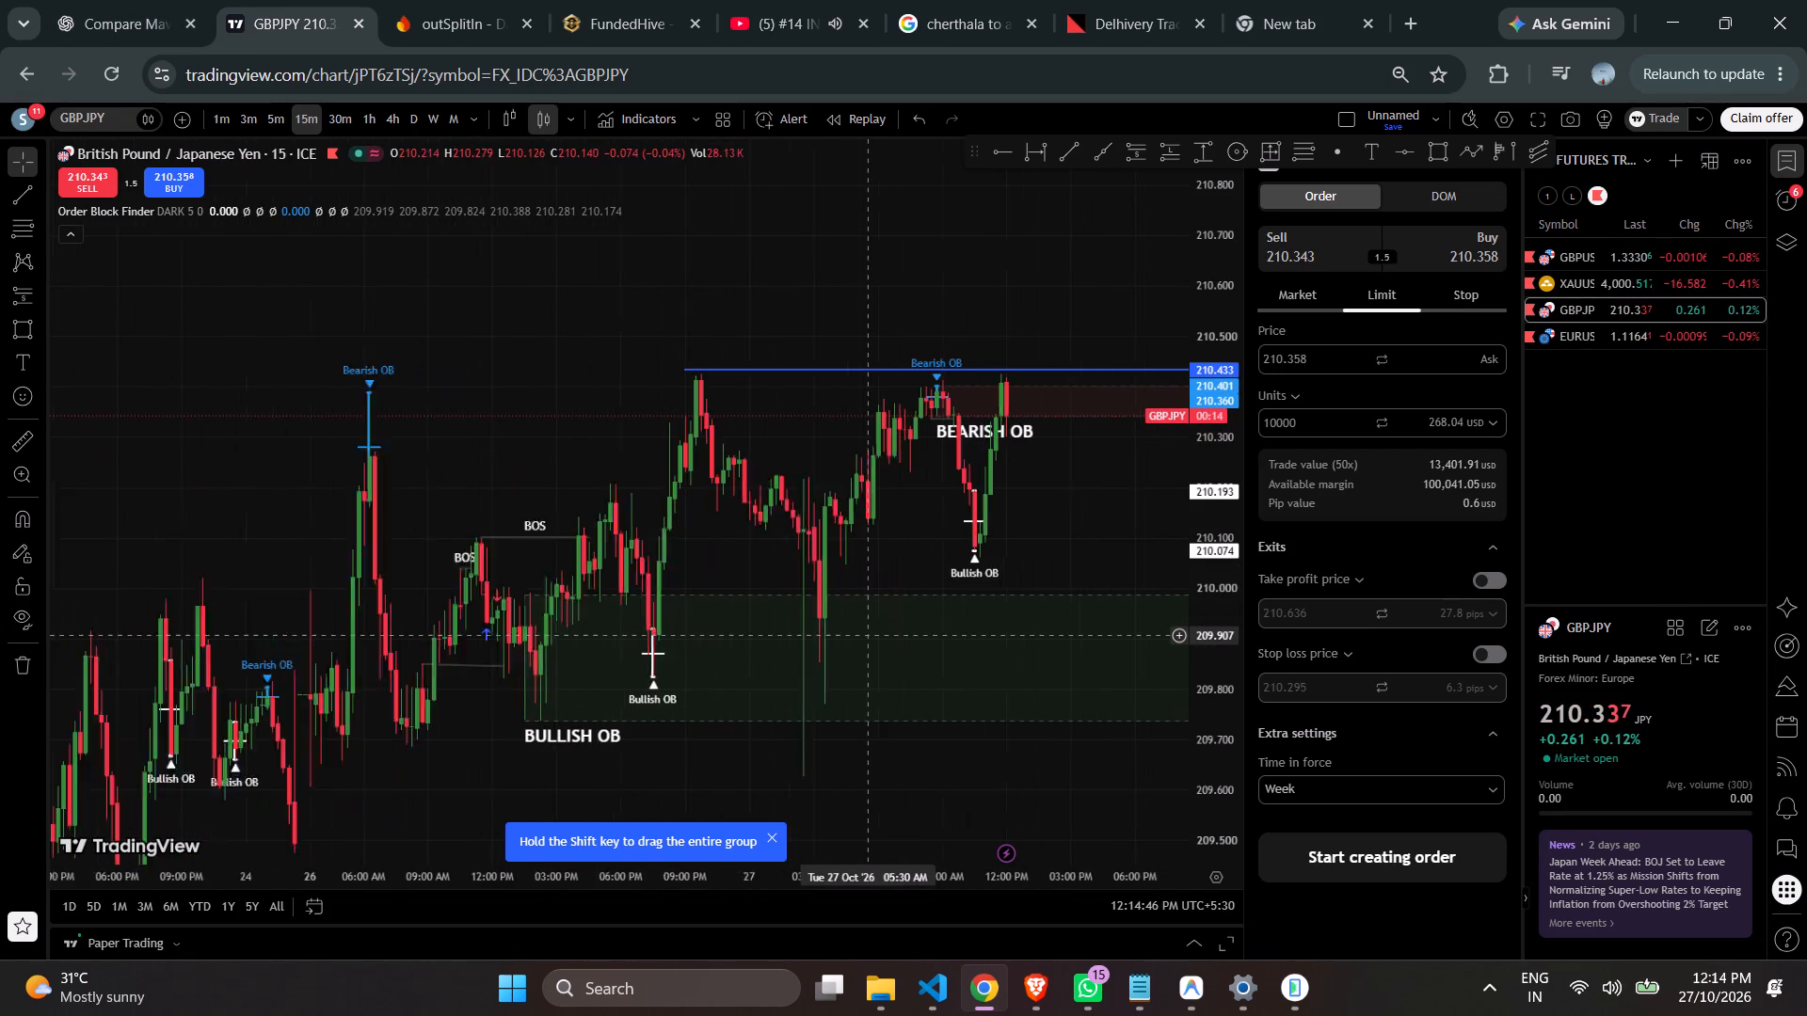
scroll(868, 635, "up", 4)
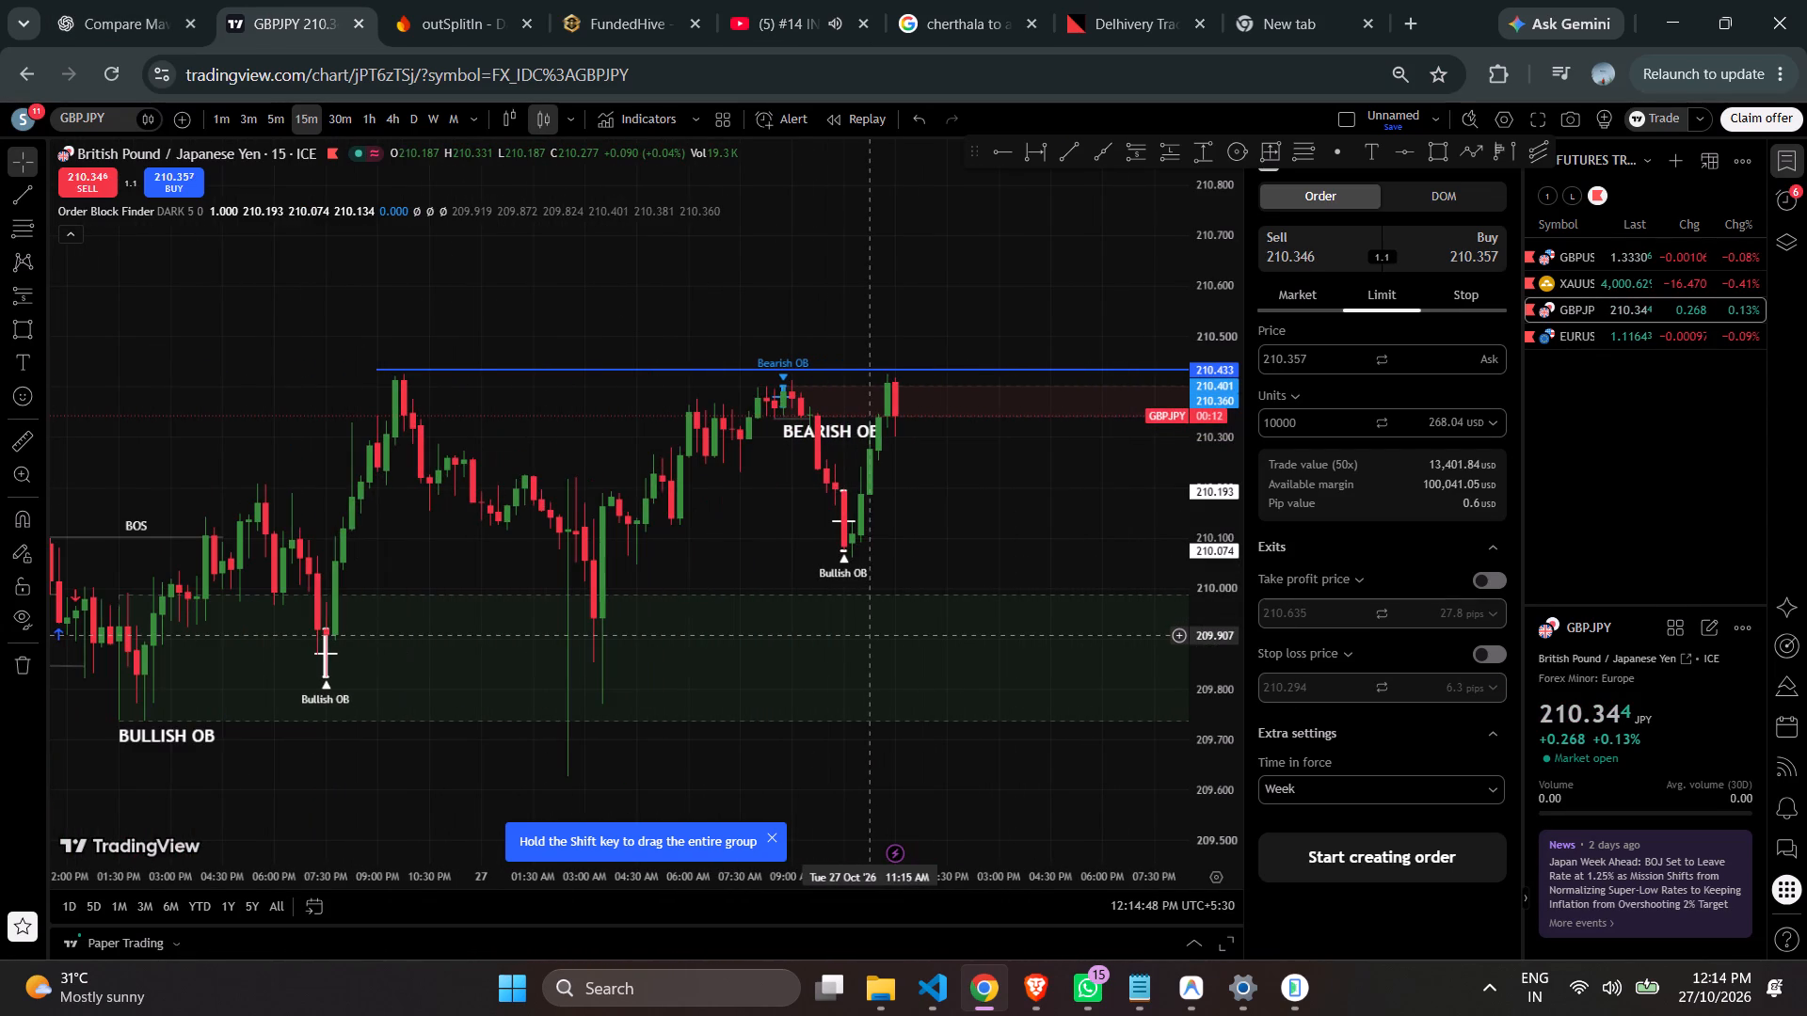
scroll(868, 635, "down", 1)
scroll(868, 635, "up", 1)
scroll(868, 635, "down", 4)
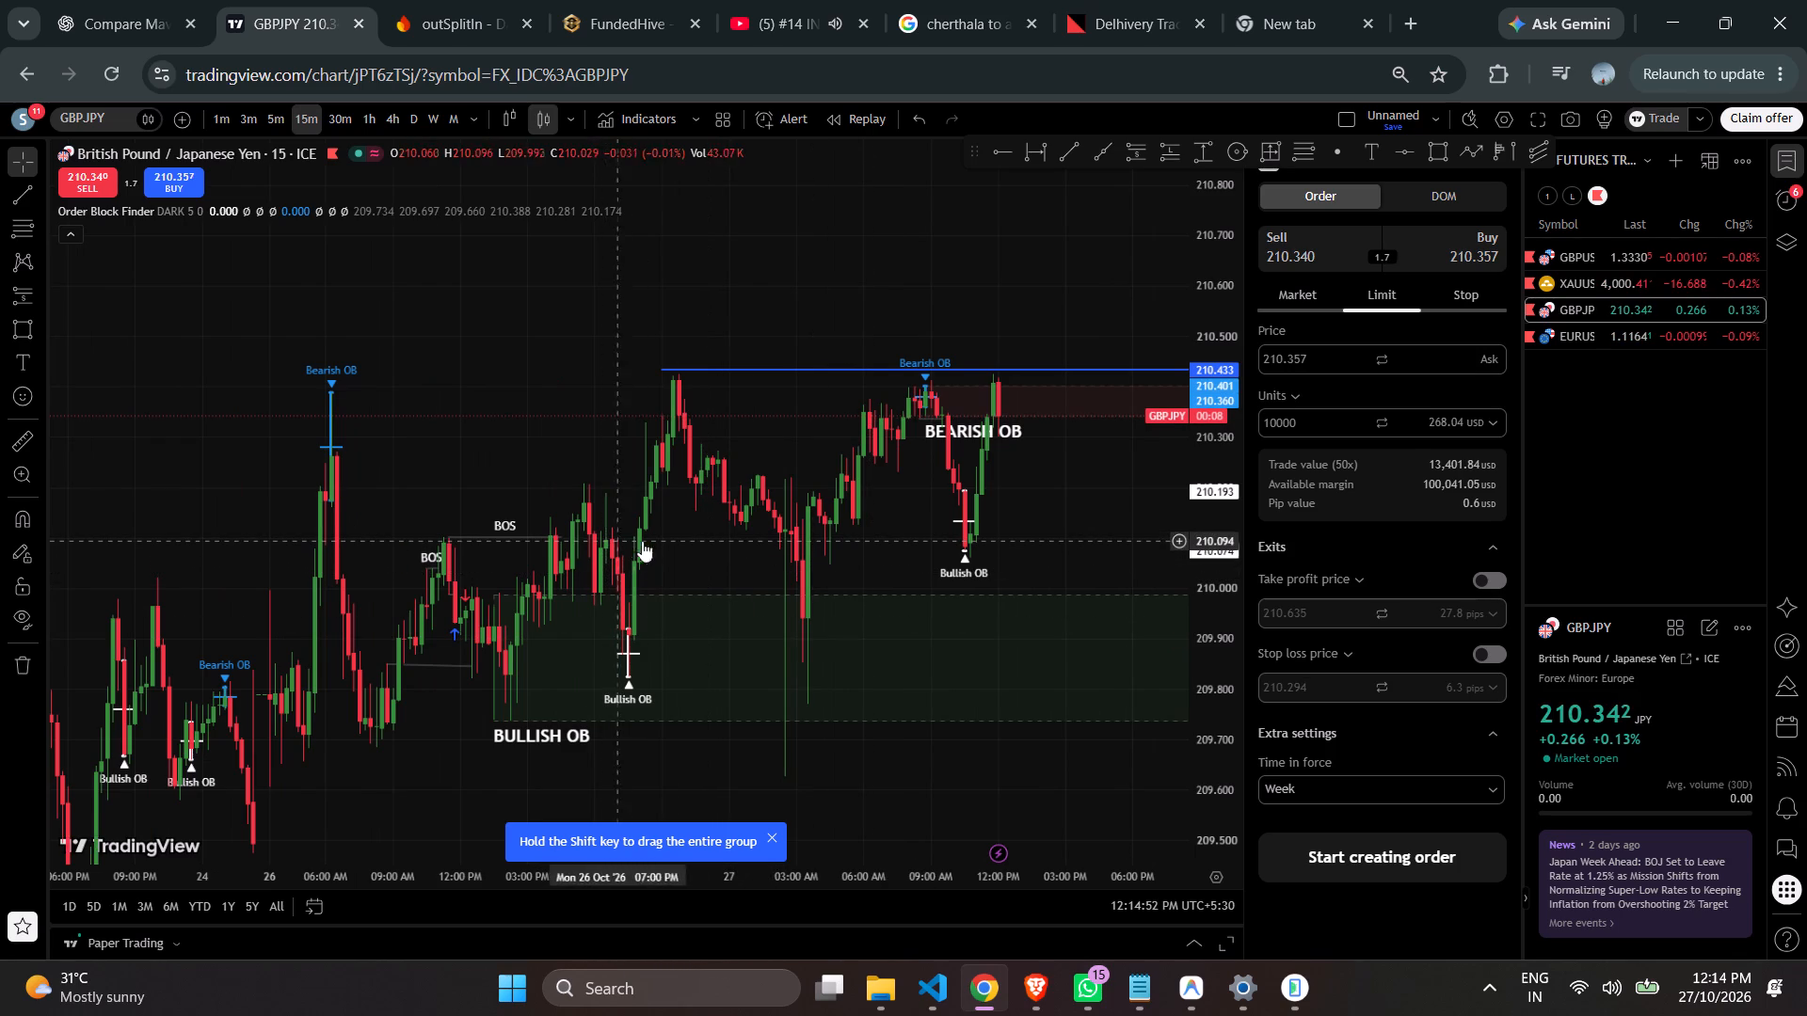
left_click_drag(889, 571, 683, 546)
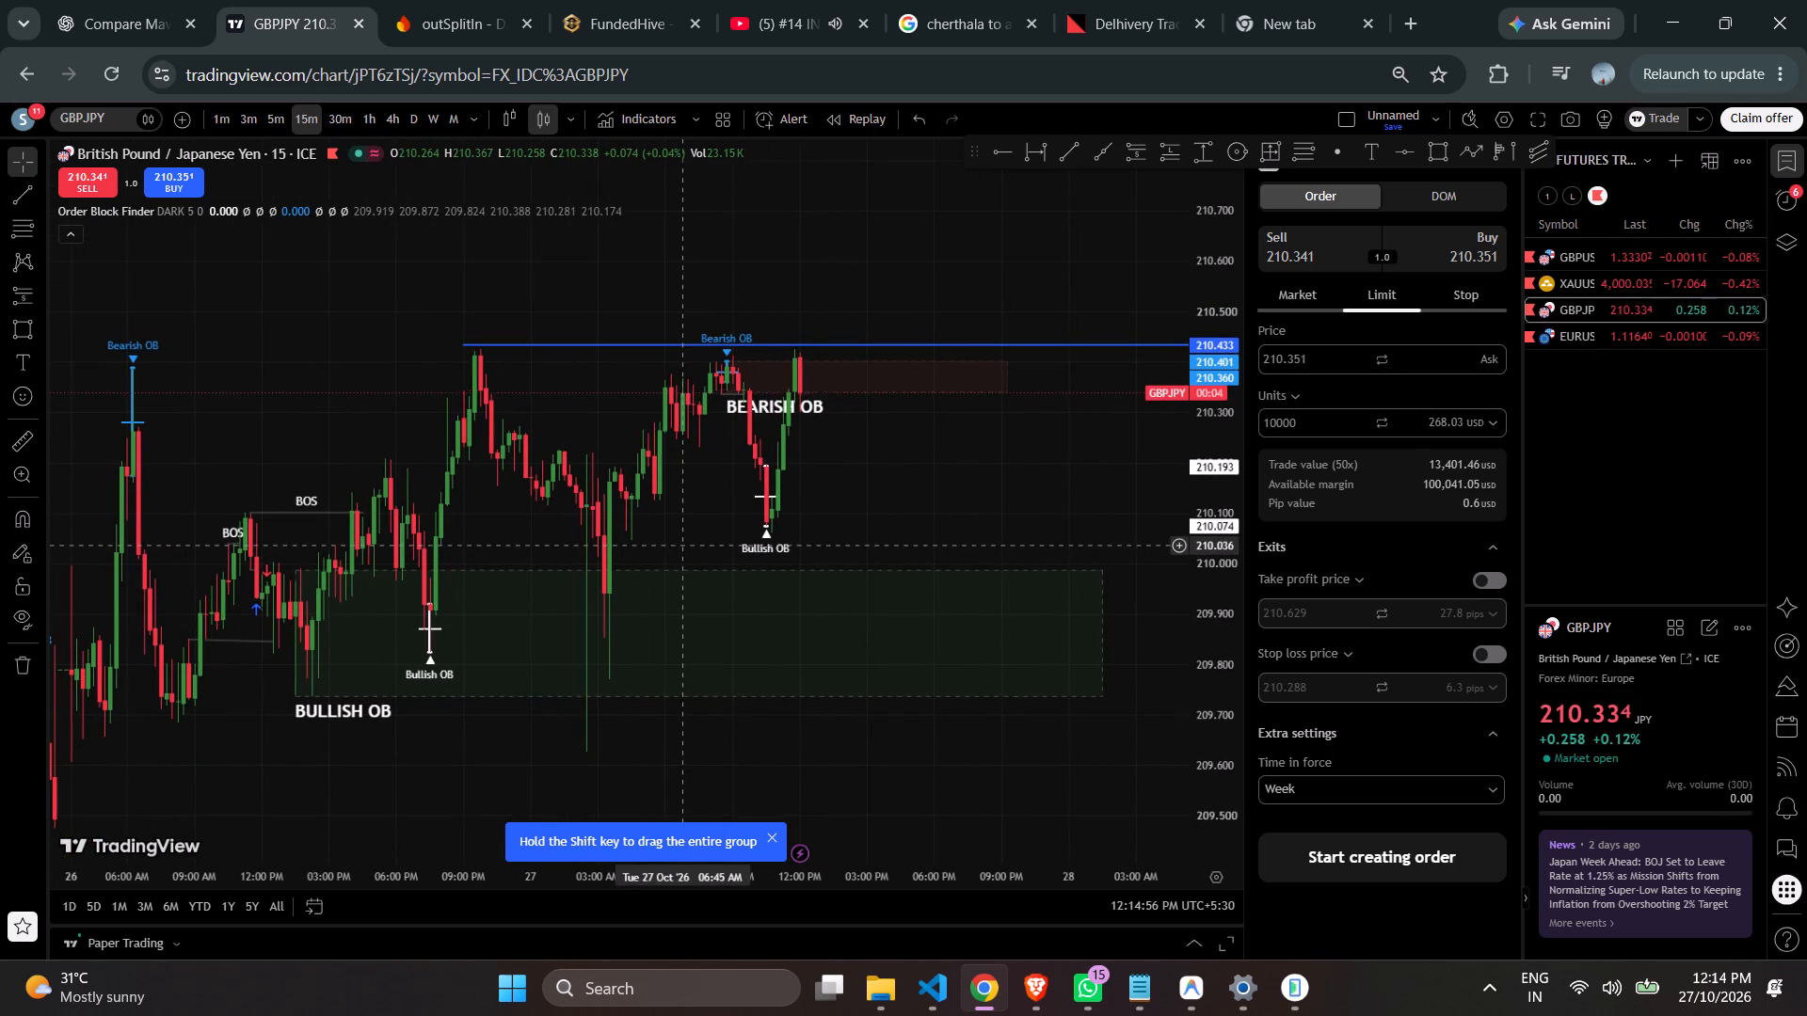
scroll(683, 546, "down", 1)
scroll(683, 546, "up", 3)
scroll(683, 546, "down", 3)
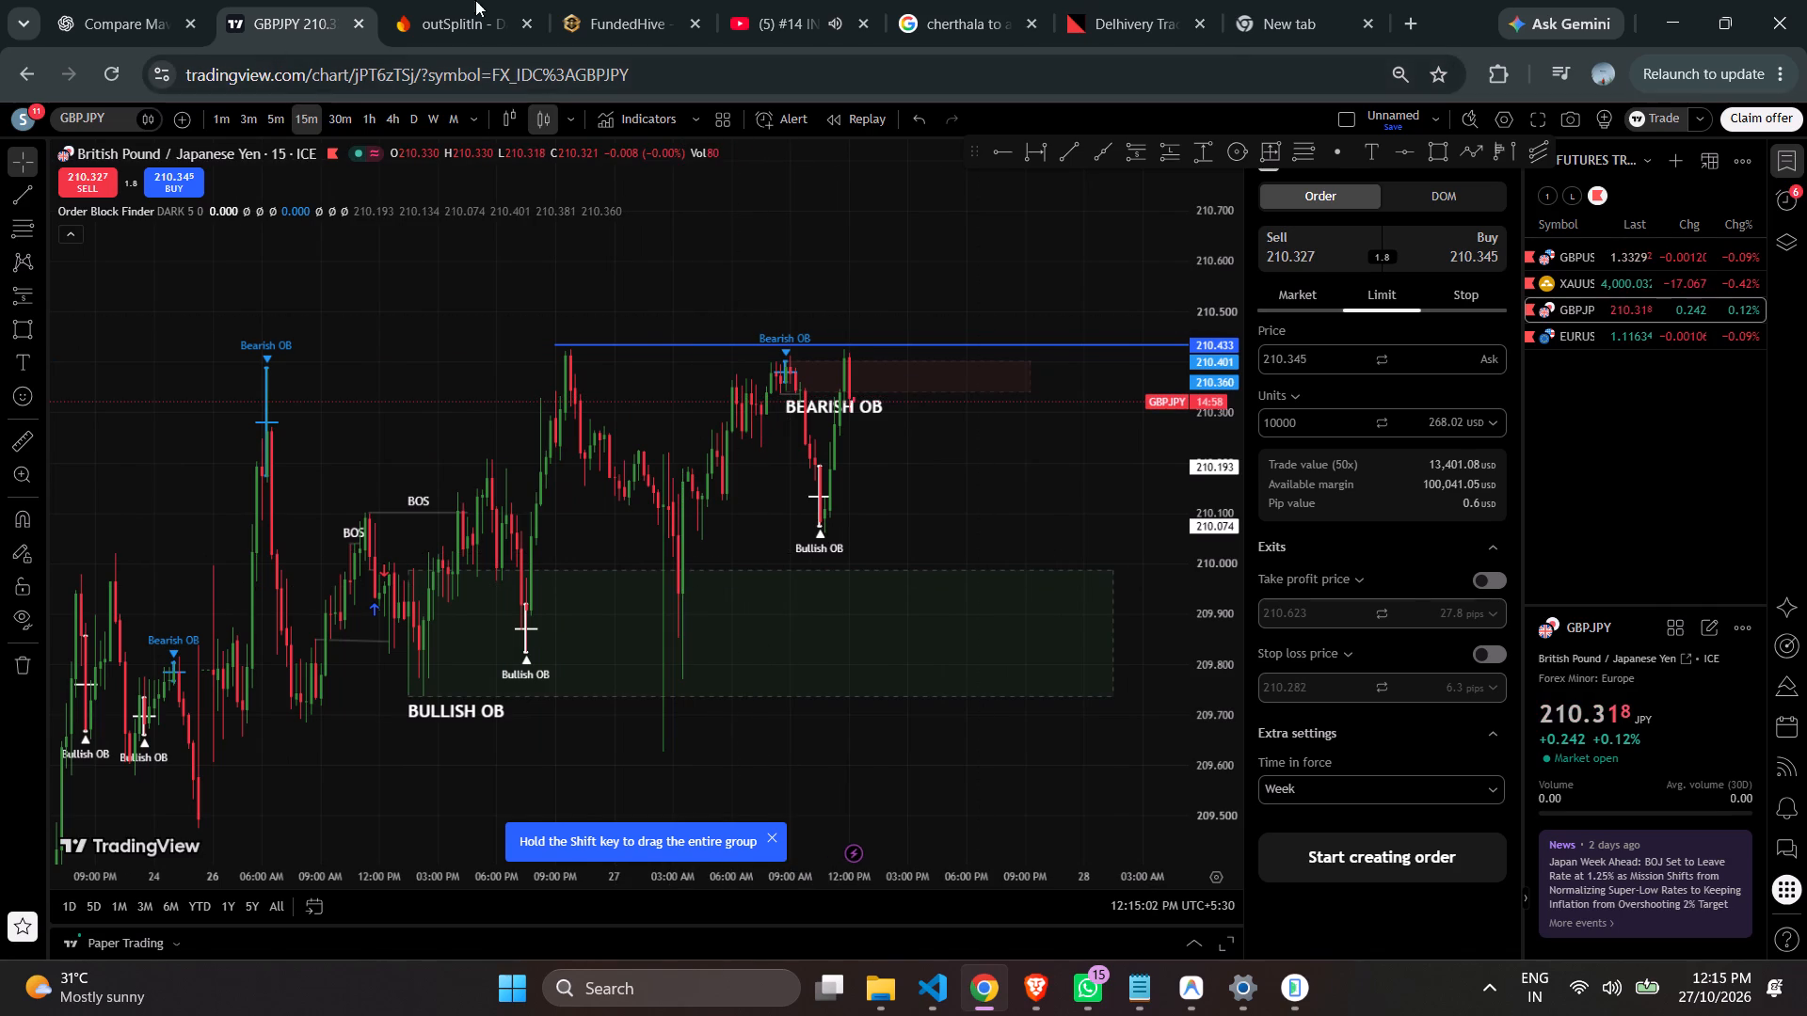
Switch to the YouTube video on institutional order flow to follow its bullish orderflow diagram.
left_click(798, 0)
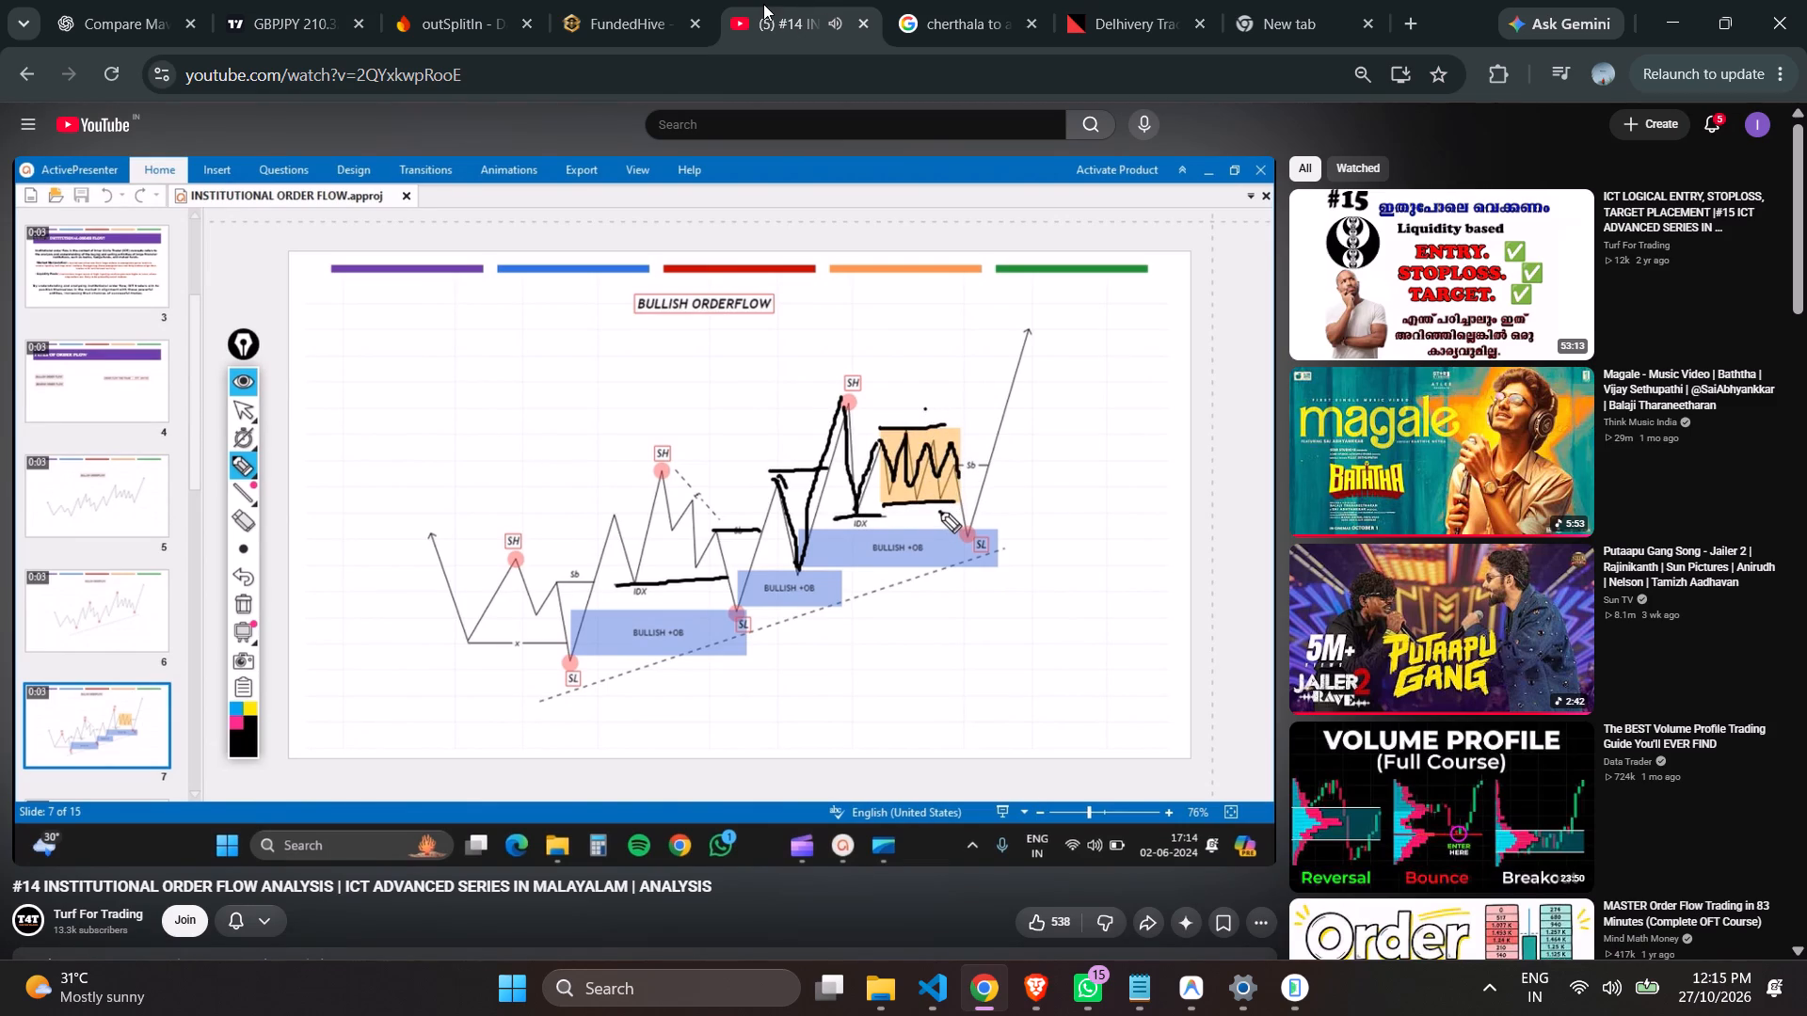
Return to the TradingView GBPJPY chart and examine its order blocks and recent high on the 1-hour timeframe.
left_click(252, 7)
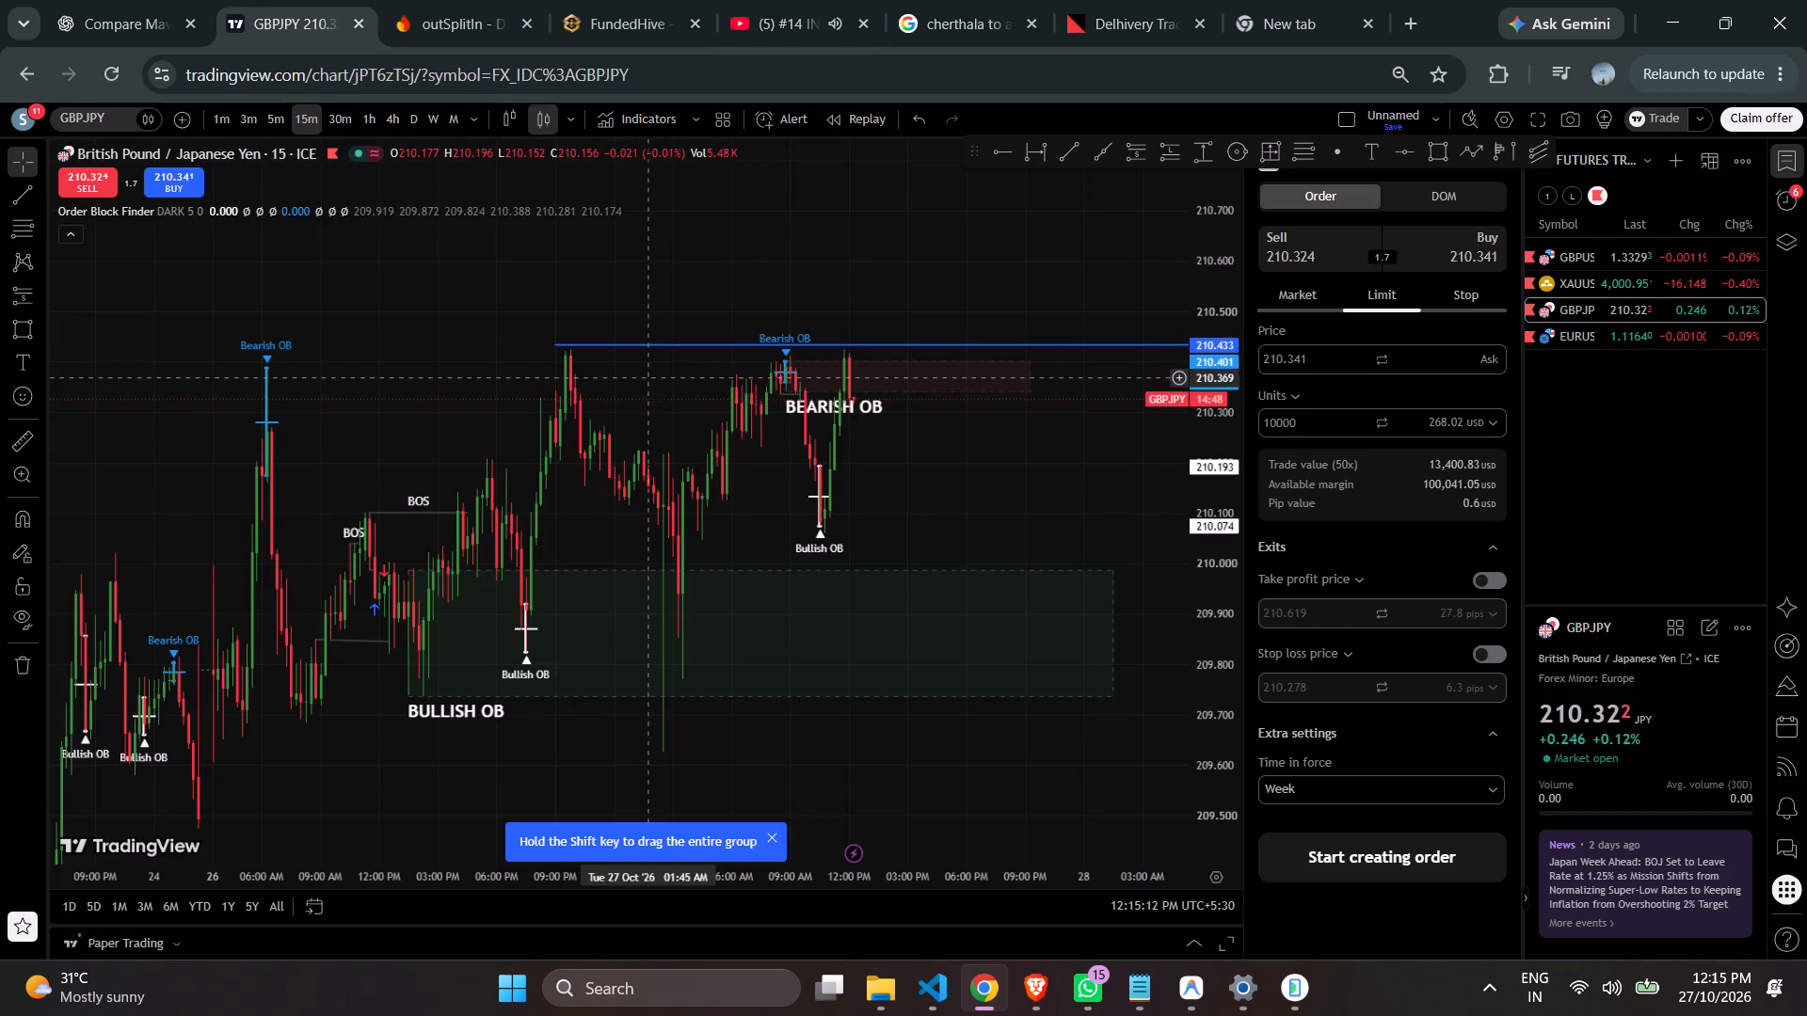
scroll(649, 378, "up", 1)
scroll(649, 378, "down", 3)
scroll(649, 378, "up", 1)
scroll(649, 378, "down", 3)
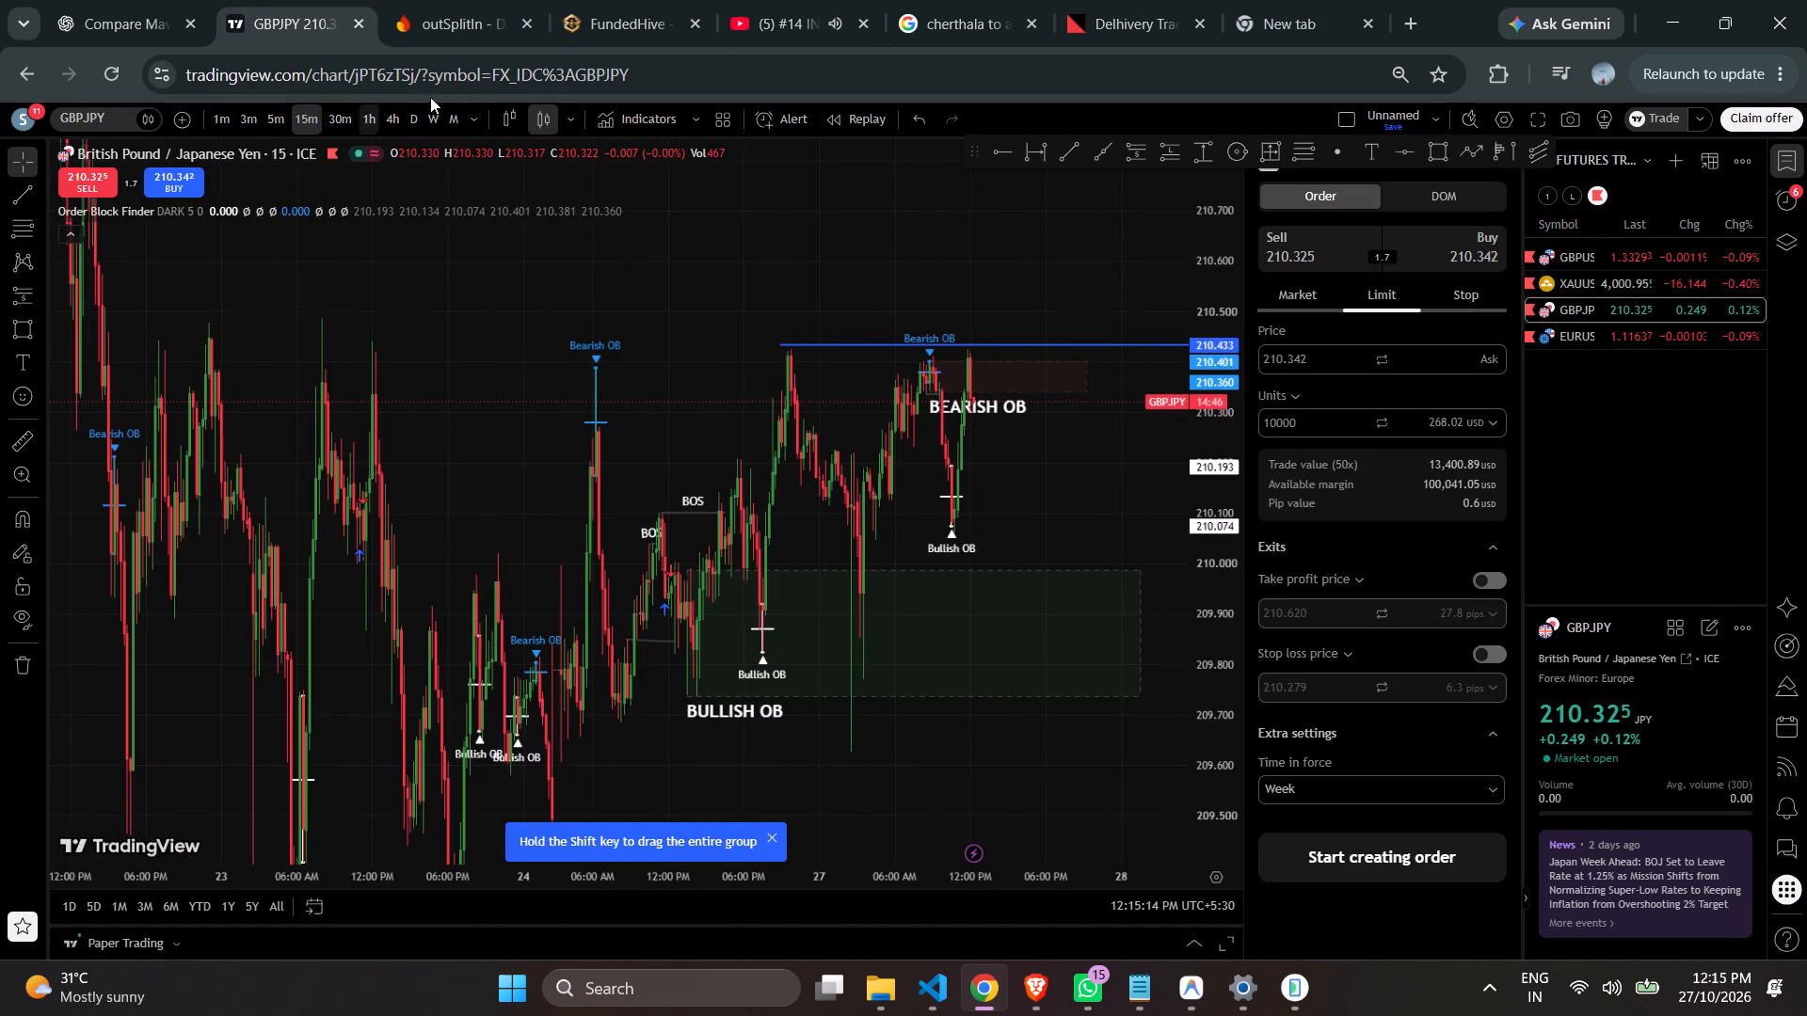
left_click(364, 112)
scroll(584, 262, "up", 4)
scroll(585, 262, "down", 1)
scroll(585, 262, "up", 6)
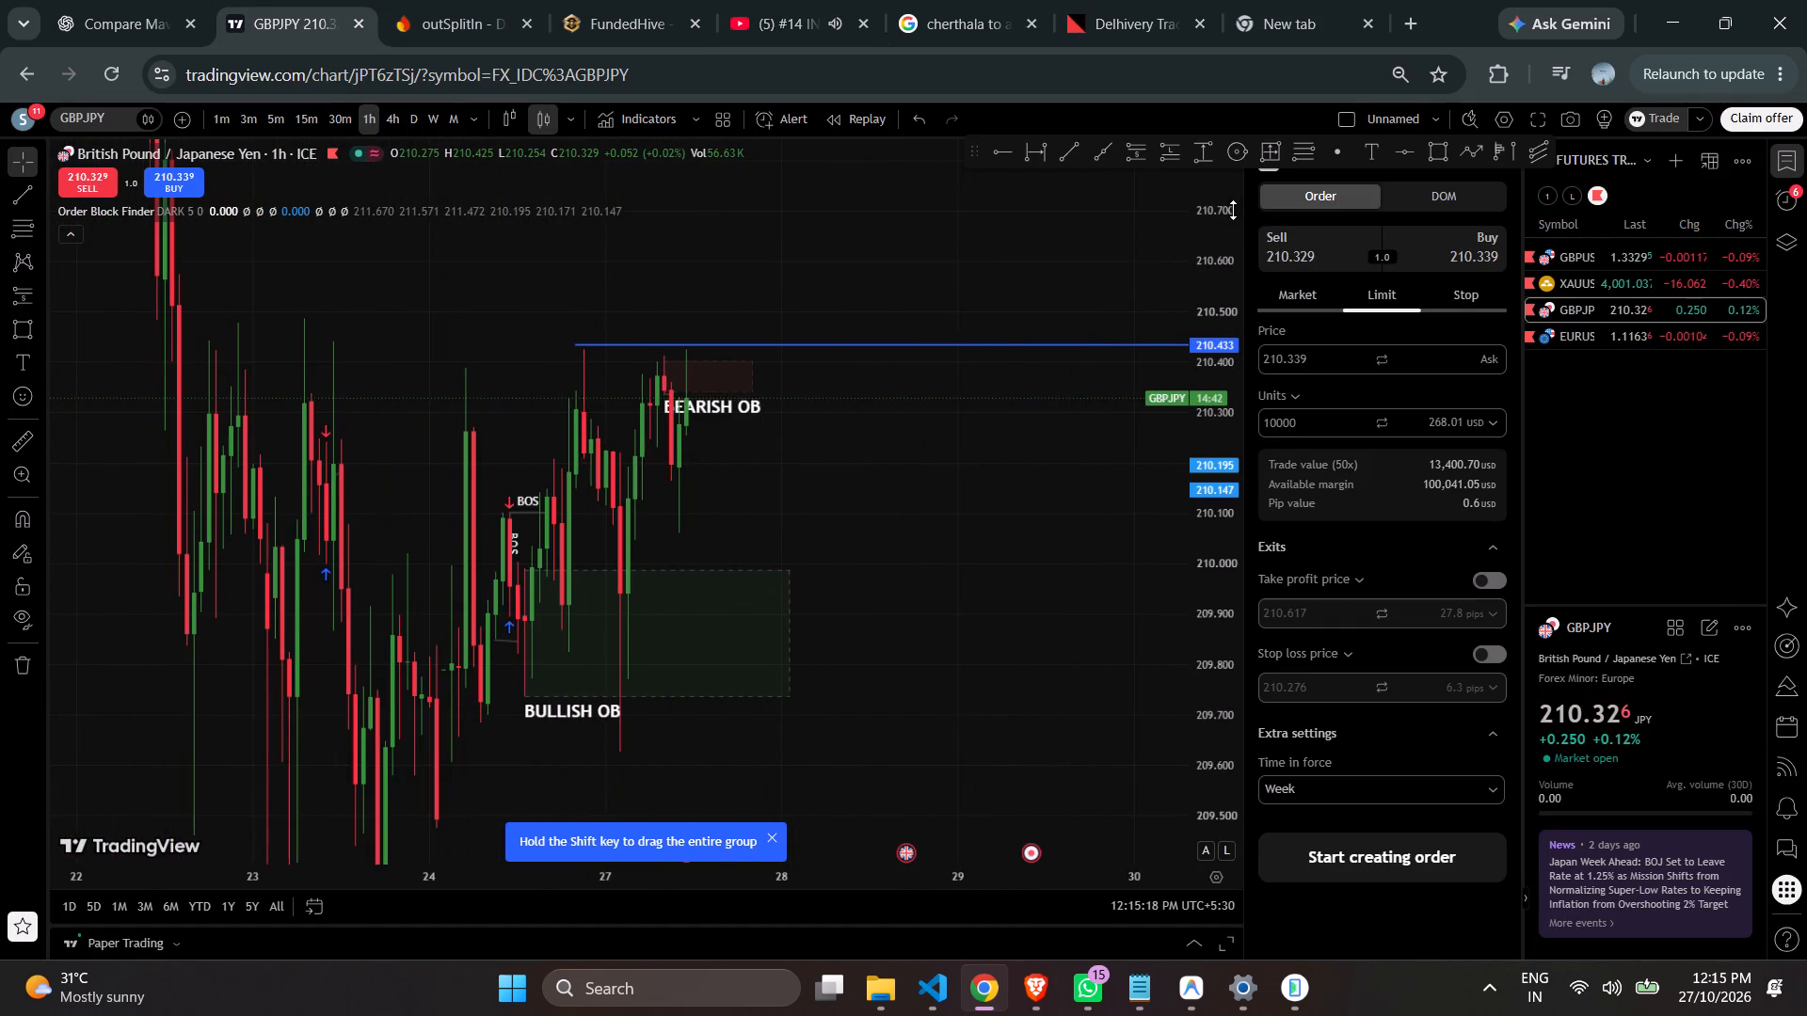
left_click_drag(1225, 221, 1240, 624)
left_click_drag(925, 543, 950, 564)
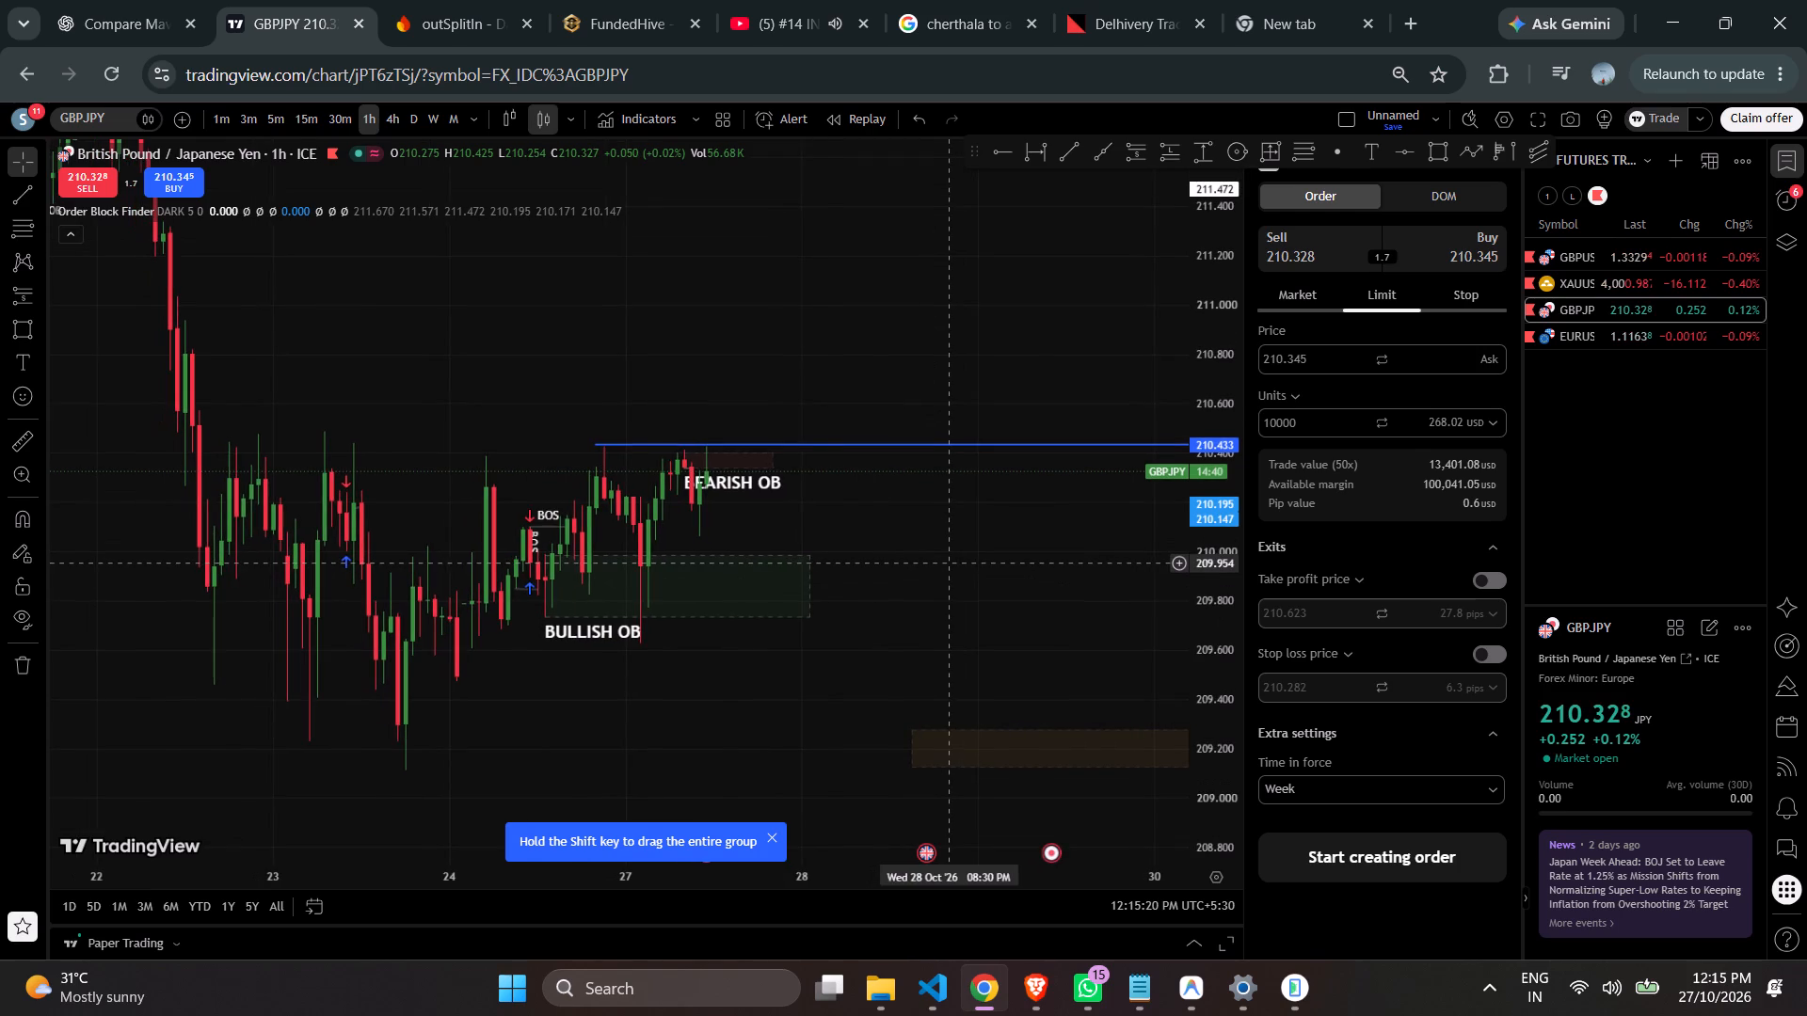
scroll(950, 564, "up", 4)
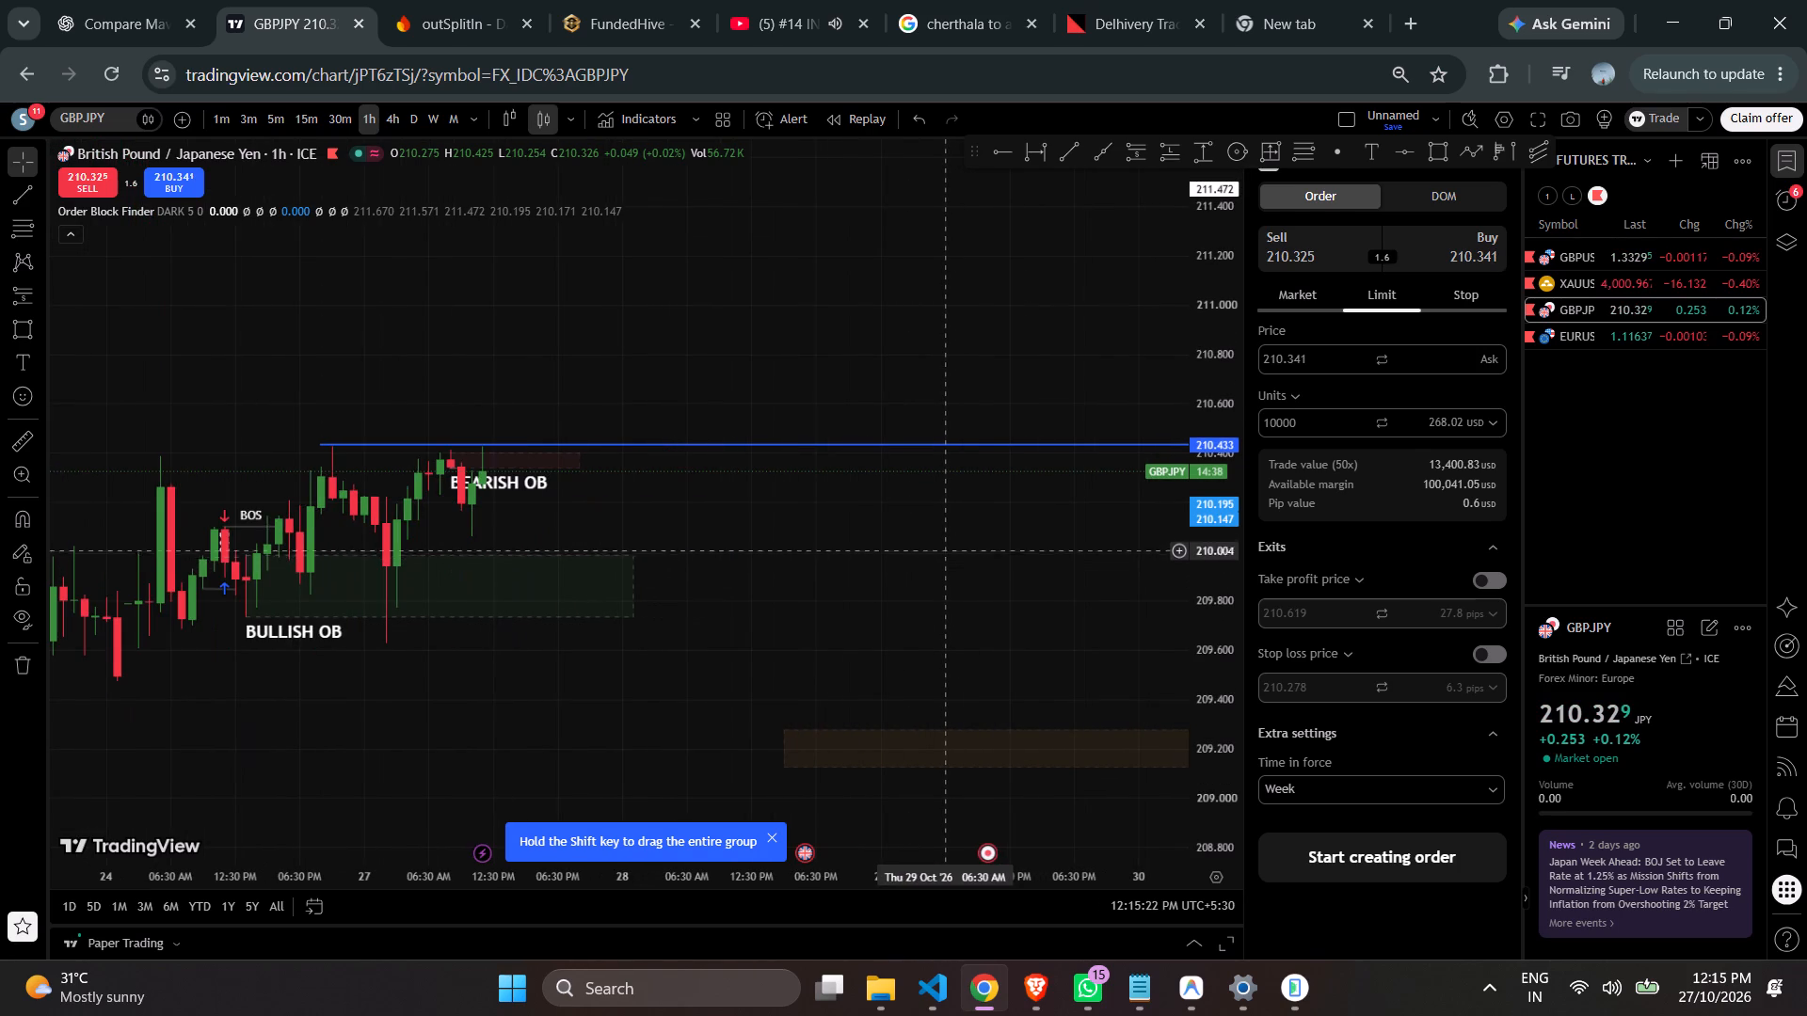
scroll(940, 548, "up", 1)
scroll(1069, 507, "up", 1)
left_click_drag(1206, 594, 1148, 273)
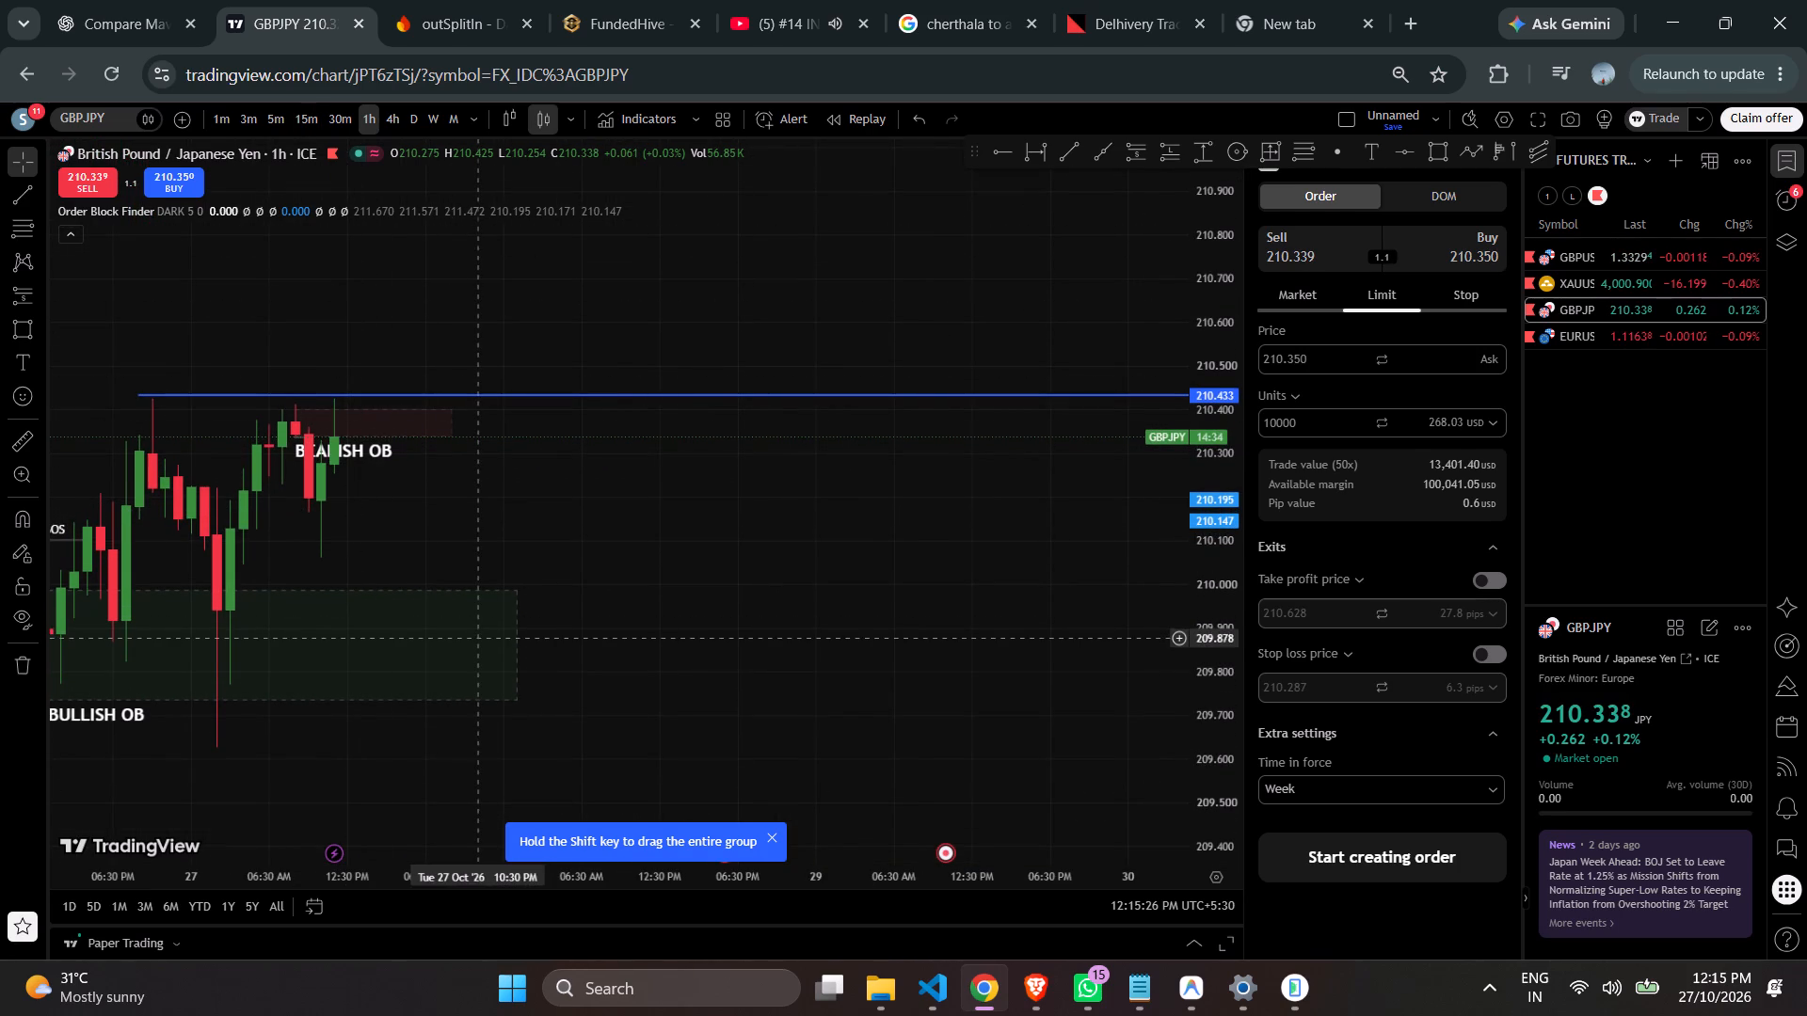
Set the GBPJPY chart back to 15 minutes and examine the latest candles around the bearish order block.
left_click(313, 121)
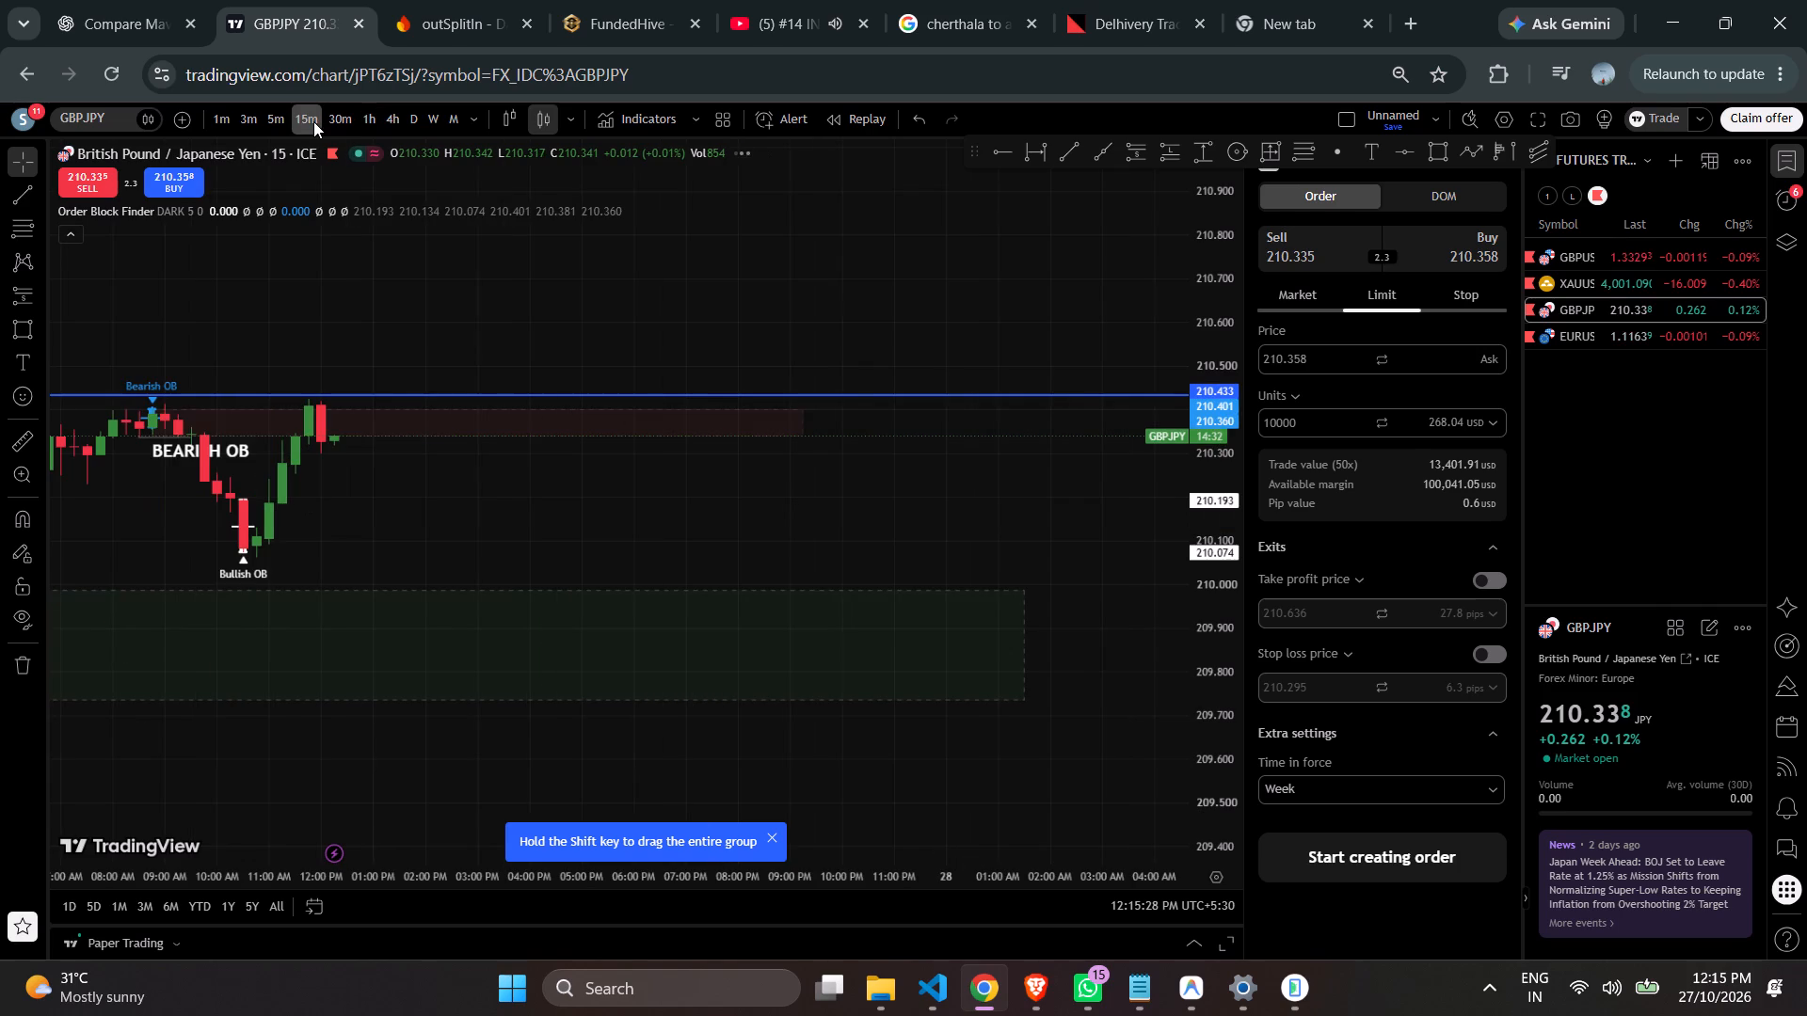
left_click_drag(1228, 616, 1159, 199)
scroll(744, 428, "down", 2)
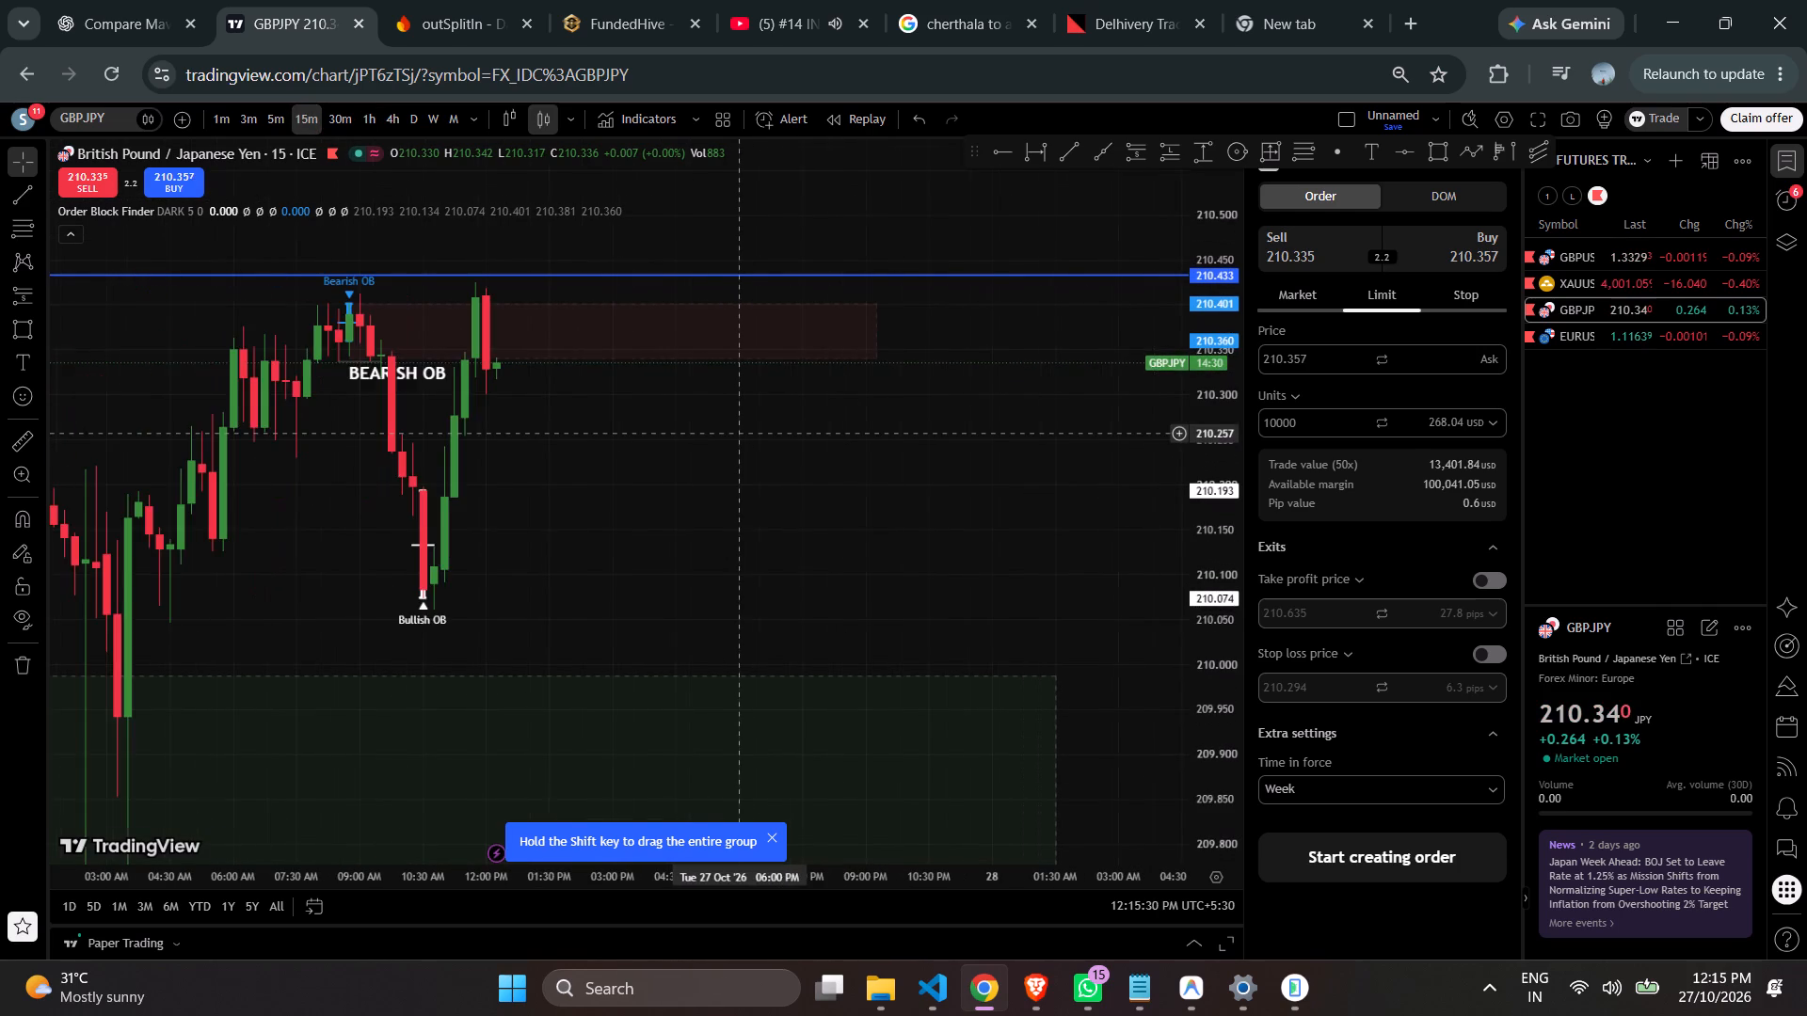
scroll(740, 434, "down", 1)
scroll(740, 437, "up", 2)
left_click_drag(737, 439, 736, 439)
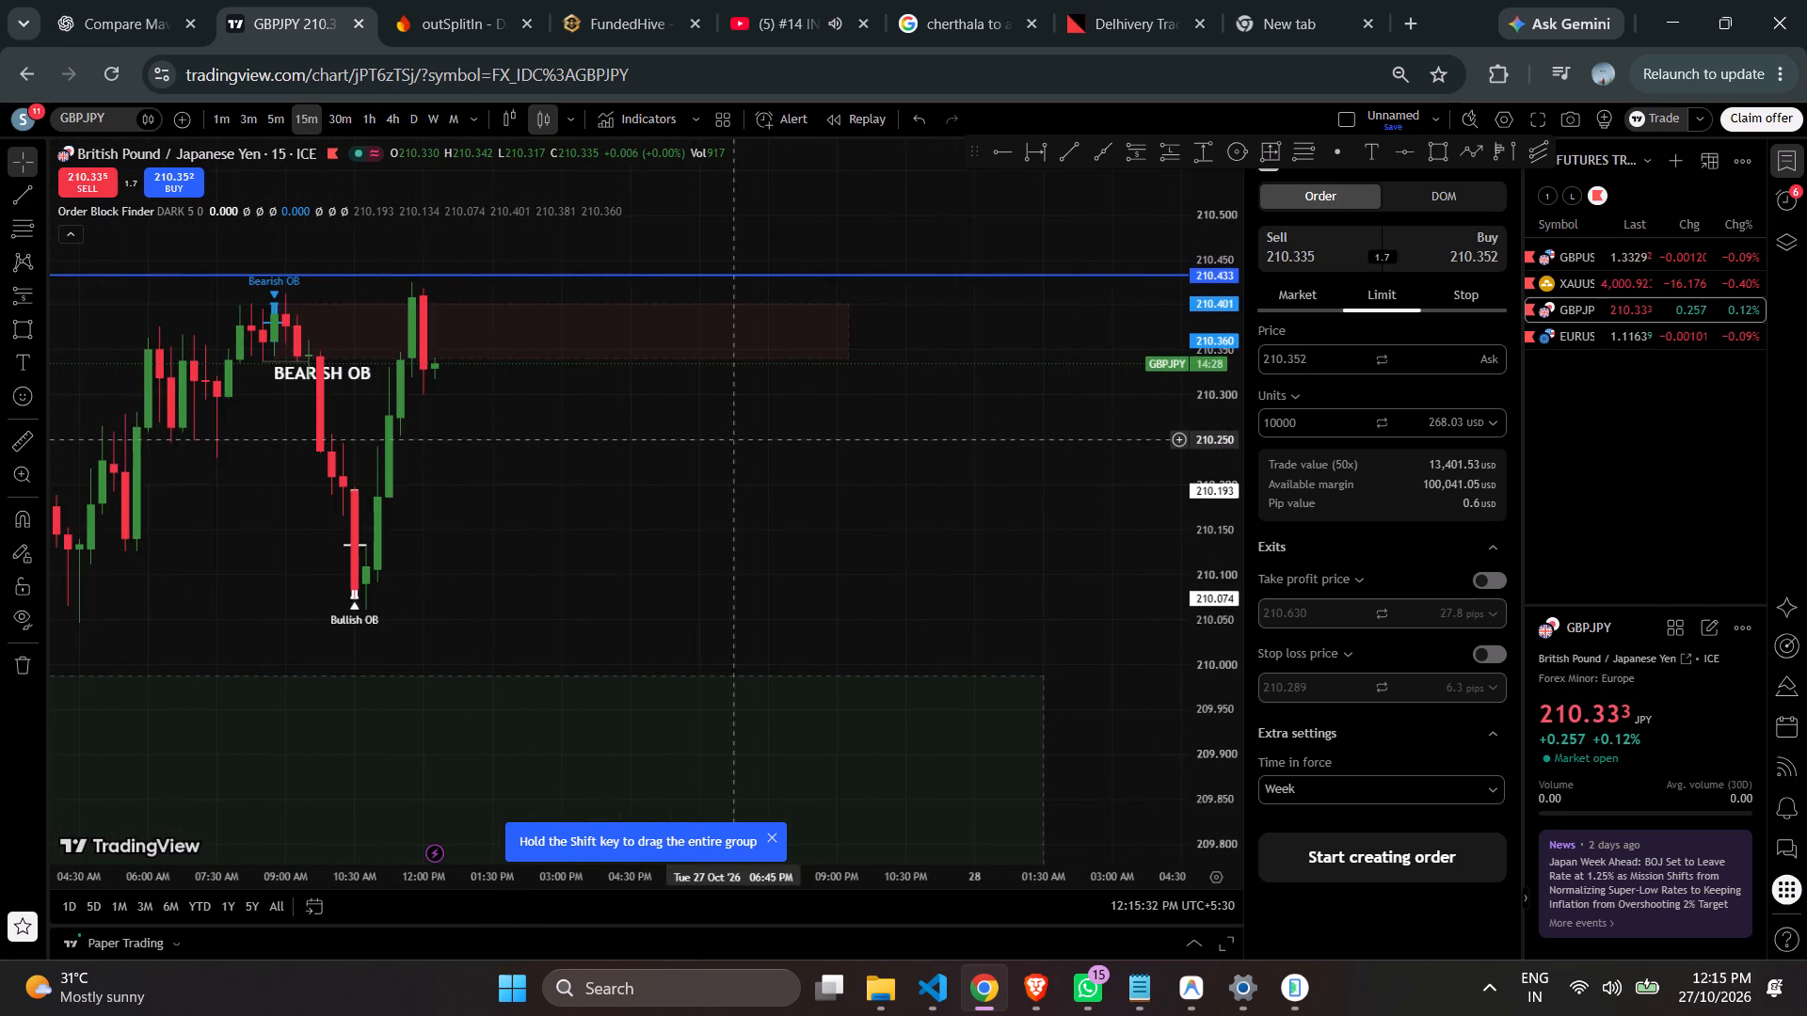
left_click_drag(736, 439, 972, 448)
scroll(752, 450, "up", 5)
left_click_drag(570, 429, 891, 434)
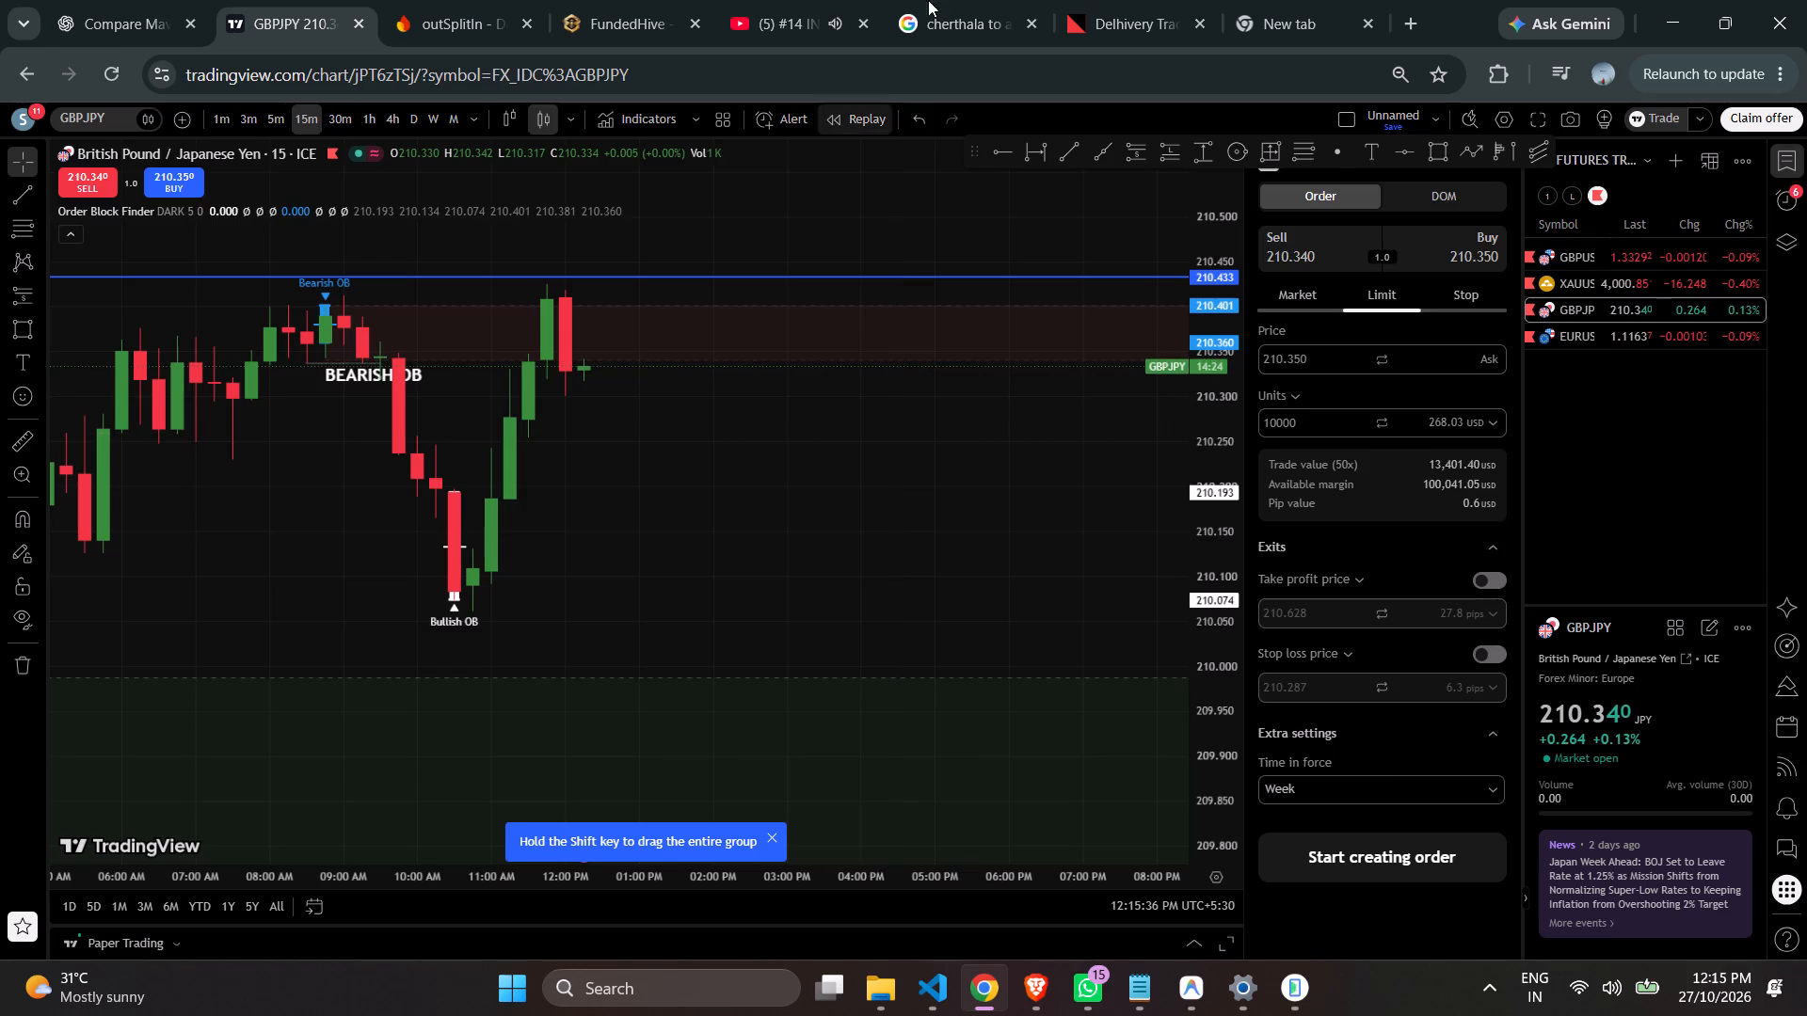
Switch to the YouTube order flow video and view the bullish orderflow slide.
left_click(771, 0)
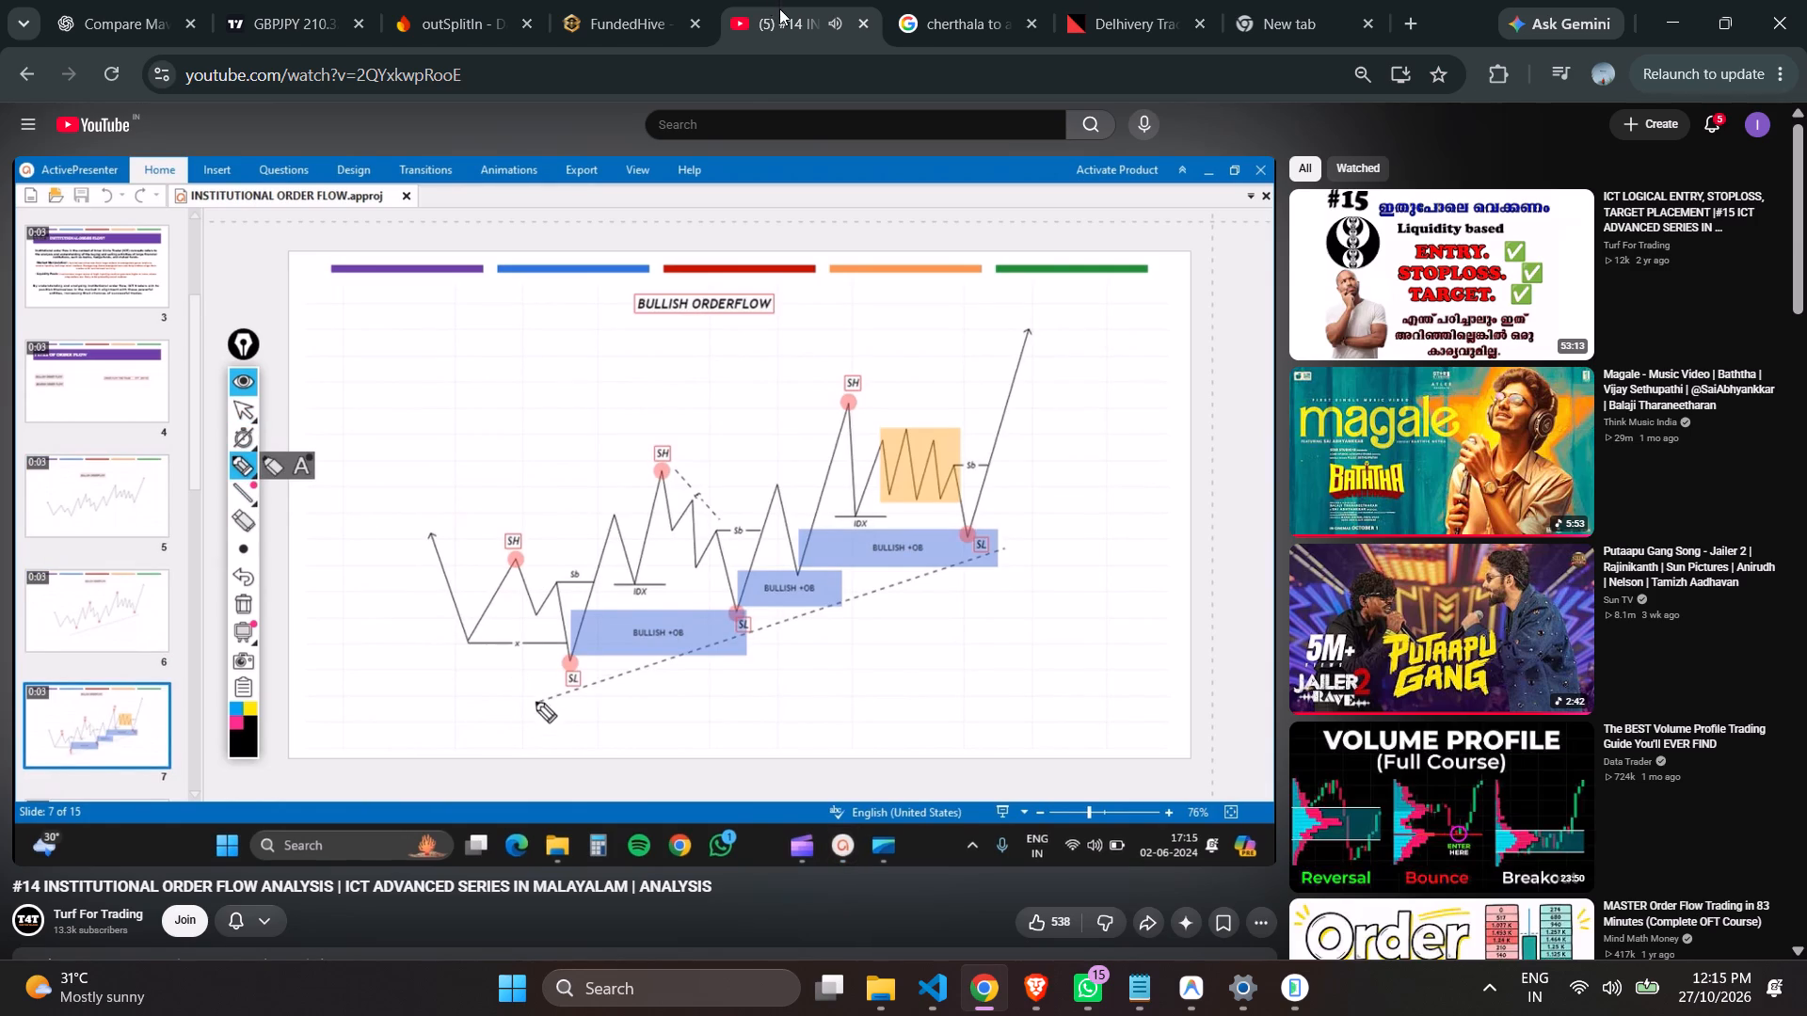
On the 15-minute GBPJPY chart, draw a rising trend line from 26 Oct 07:30 AM, about 209.680, to 27 Oct 02:00 PM, about 210.084.
left_click(273, 11)
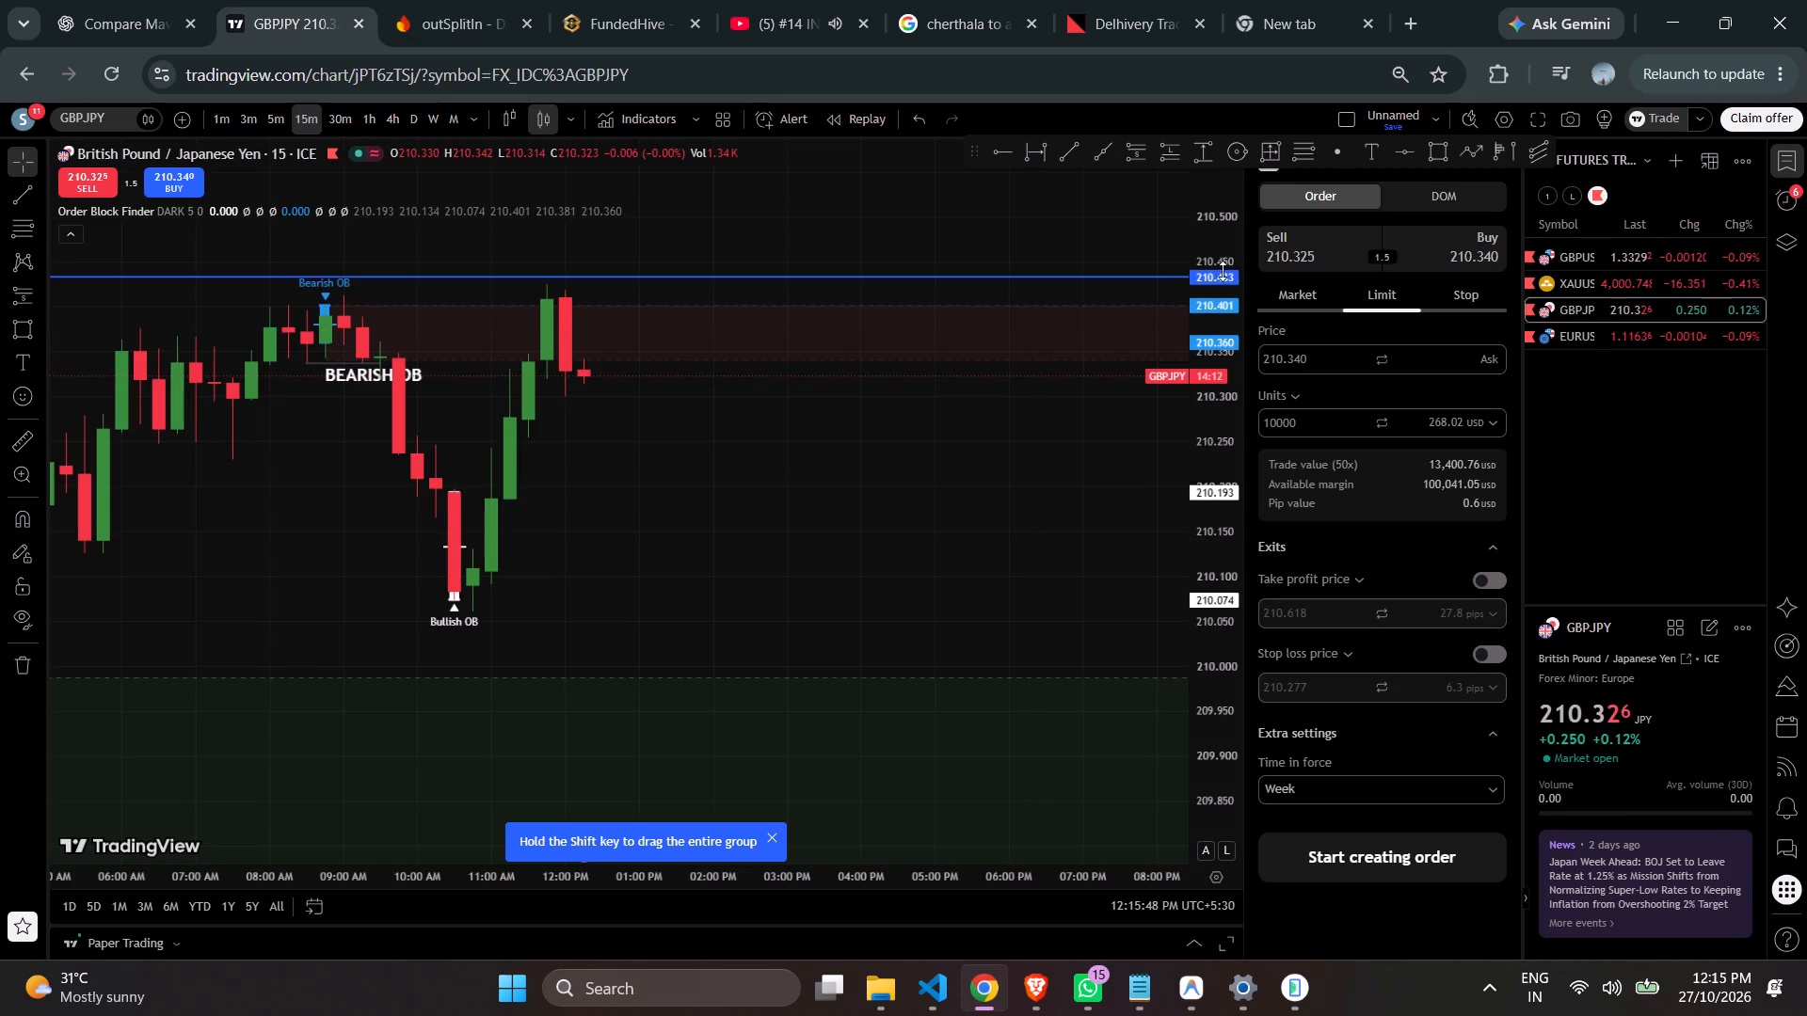
left_click_drag(1227, 260, 1210, 597)
scroll(666, 359, "down", 3)
scroll(648, 385, "up", 1)
scroll(687, 413, "down", 1)
scroll(699, 429, "up", 1)
scroll(701, 432, "down", 3)
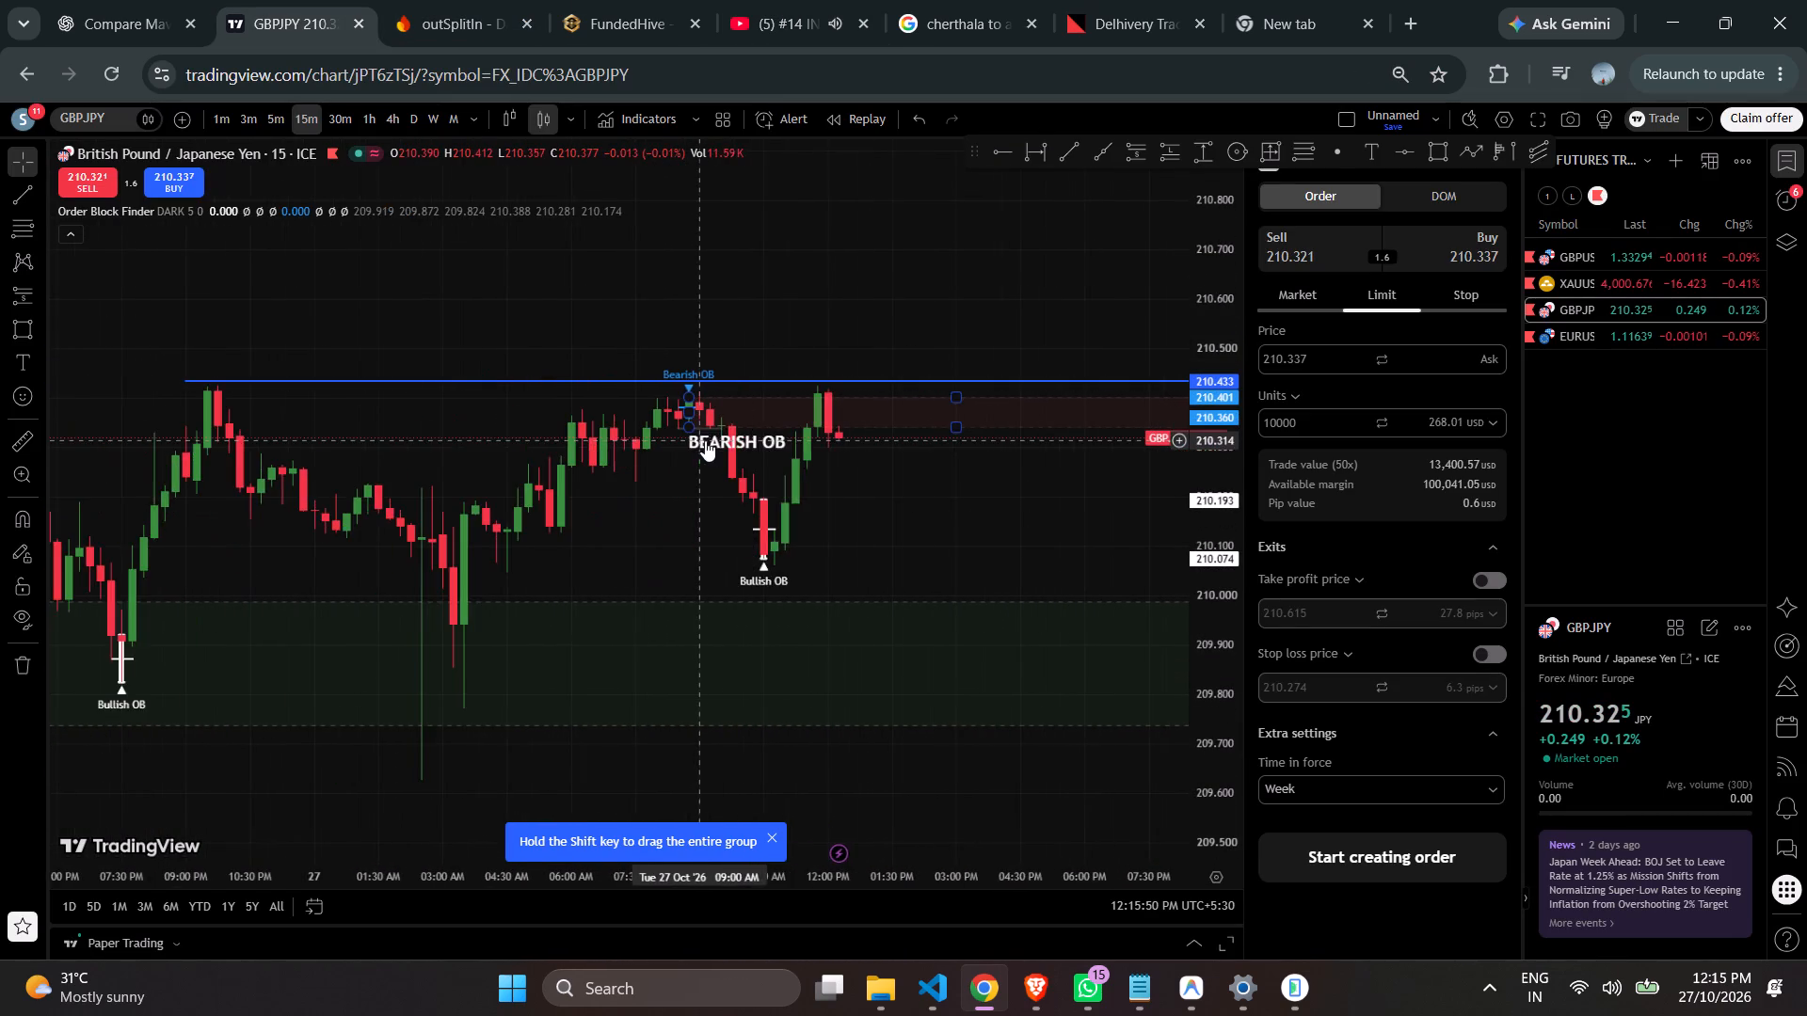
scroll(706, 440, "down", 8)
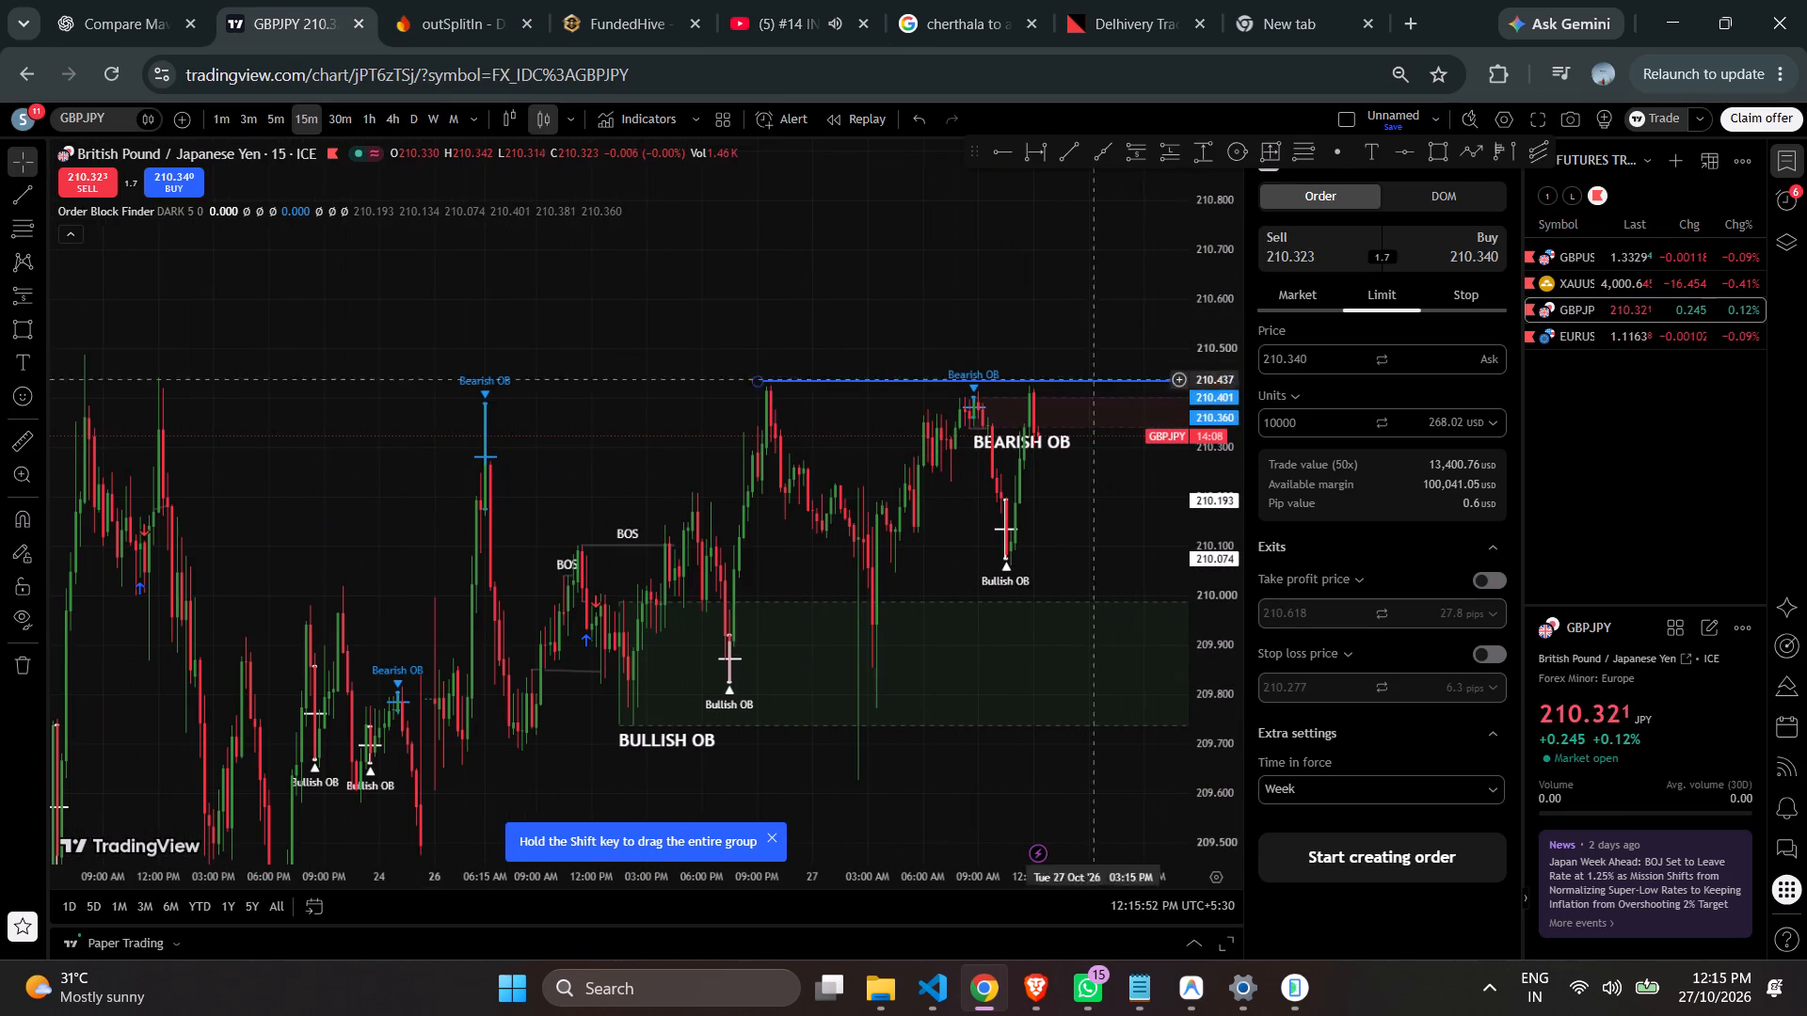
left_click_drag(1213, 269, 1213, 437)
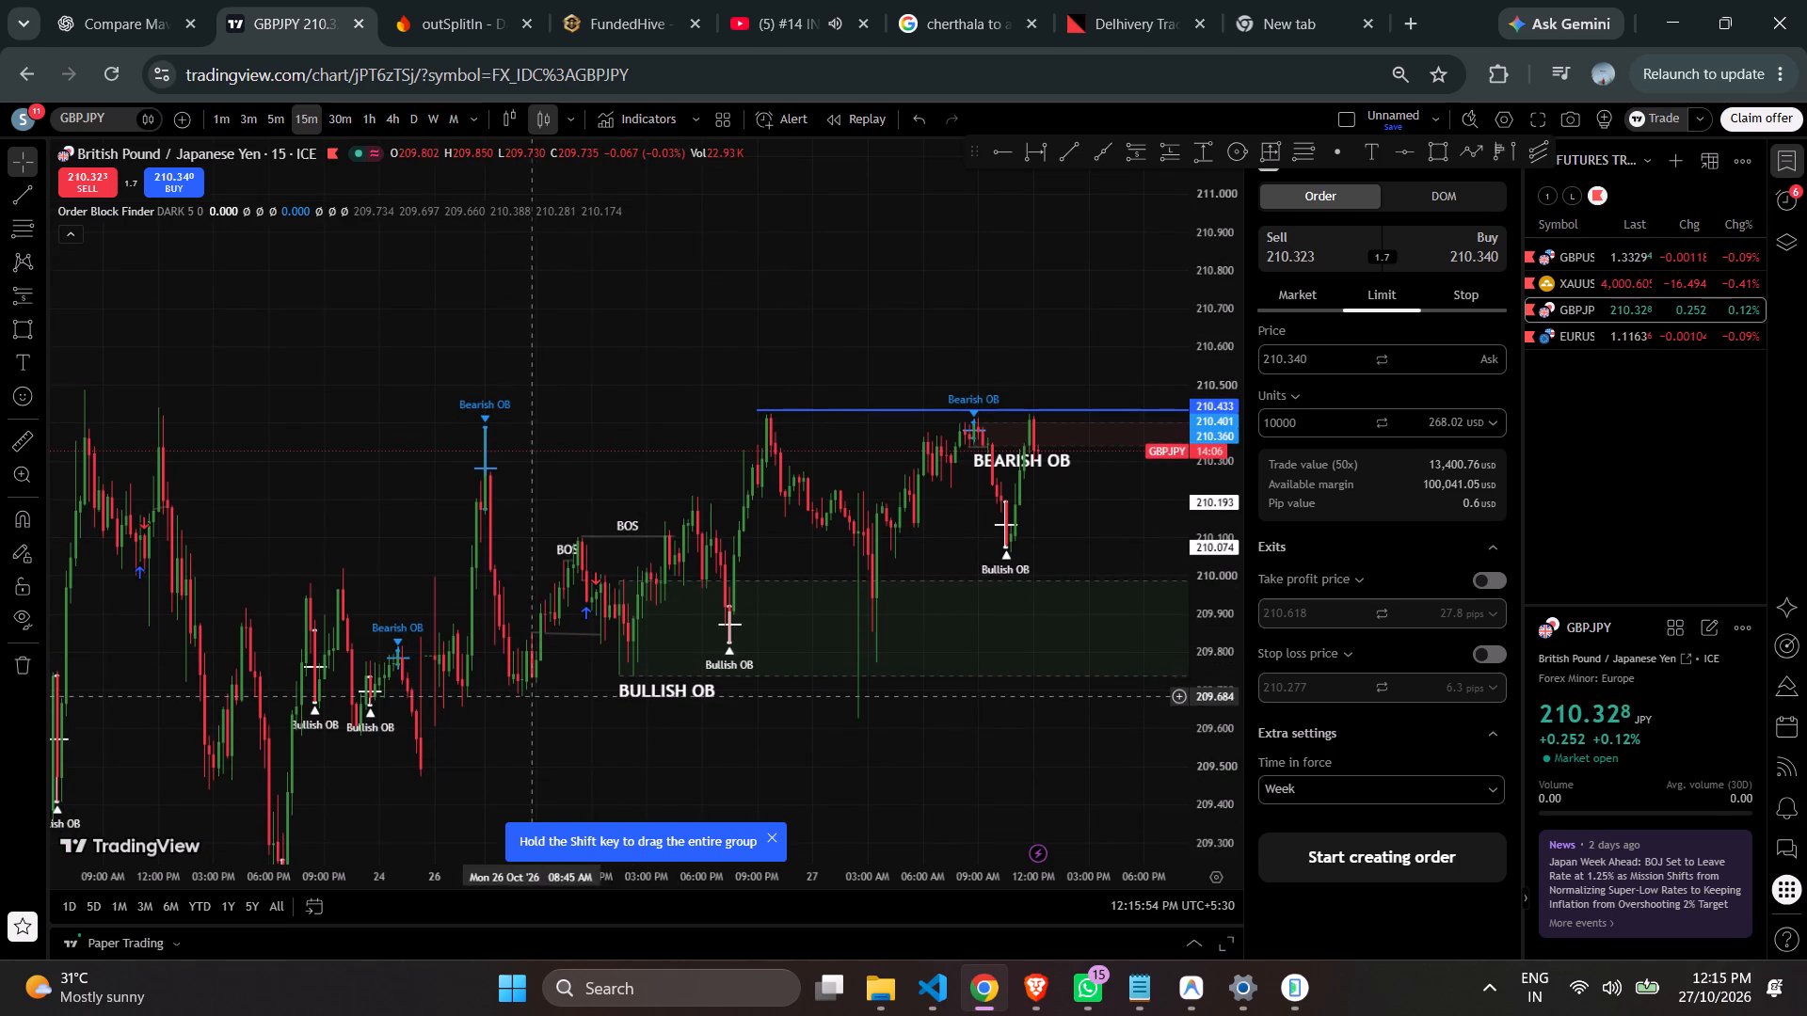
left_click(1063, 157)
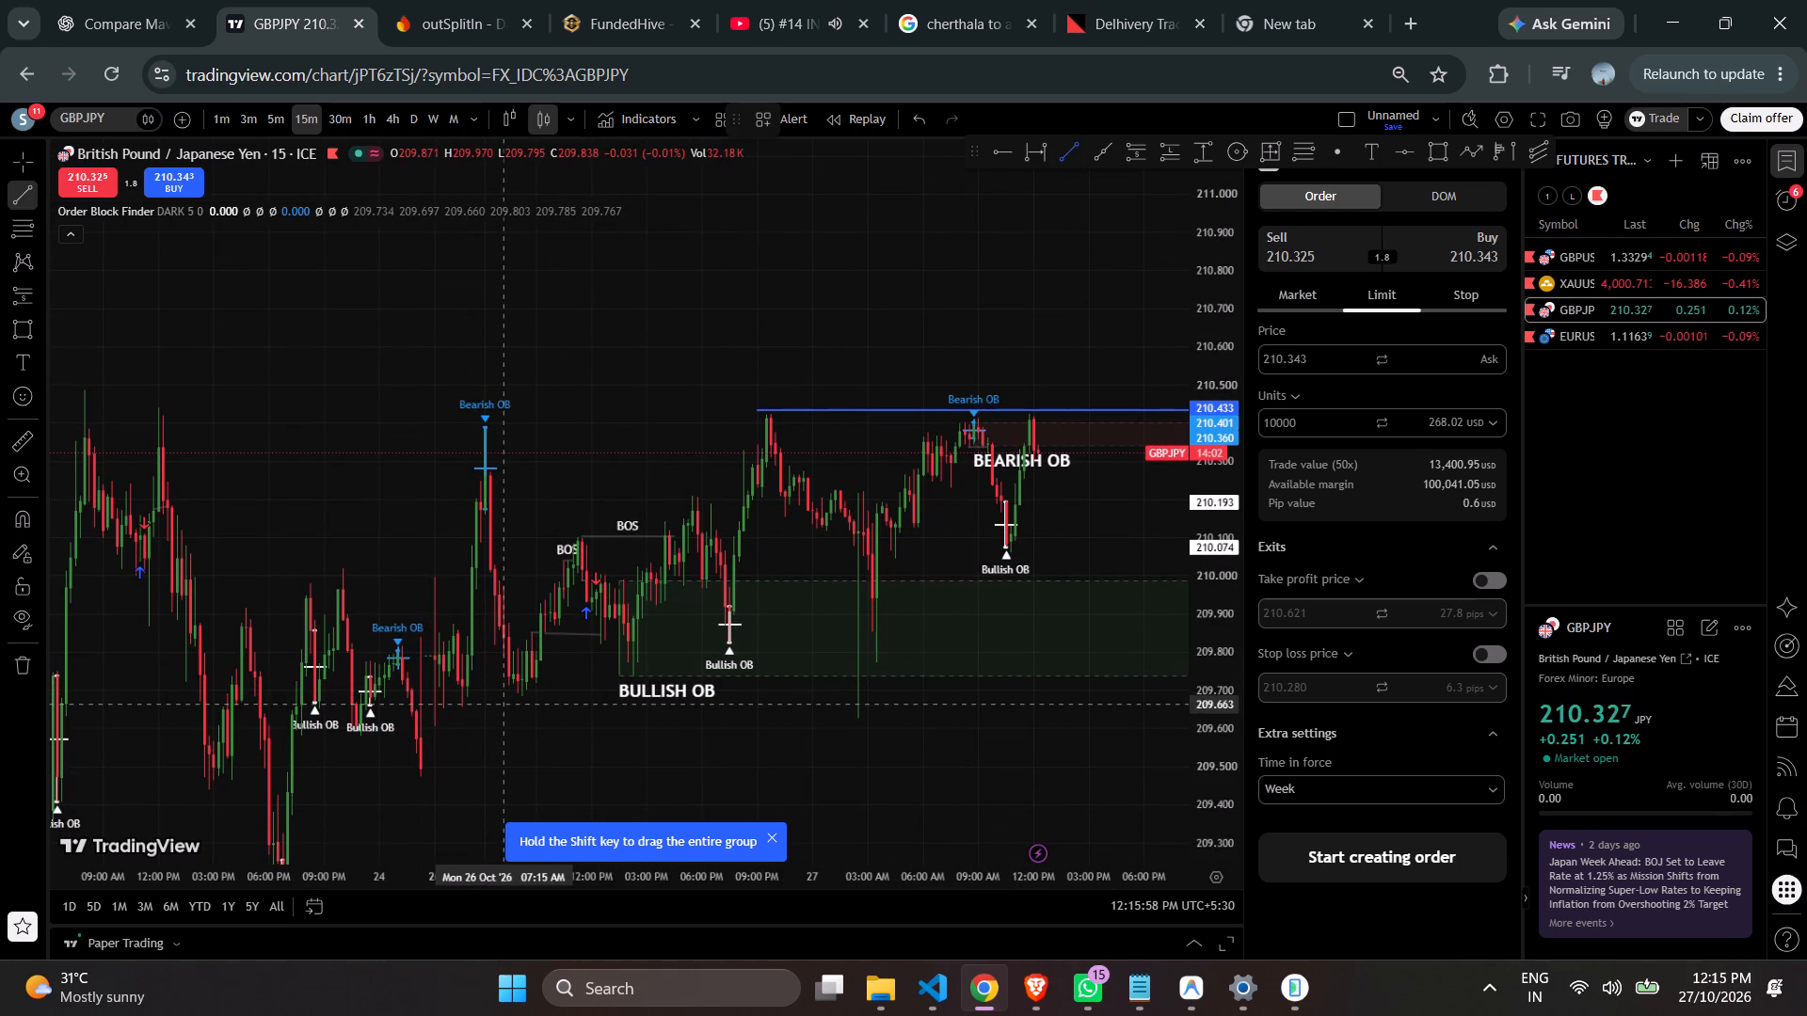
left_click_drag(507, 698, 518, 694)
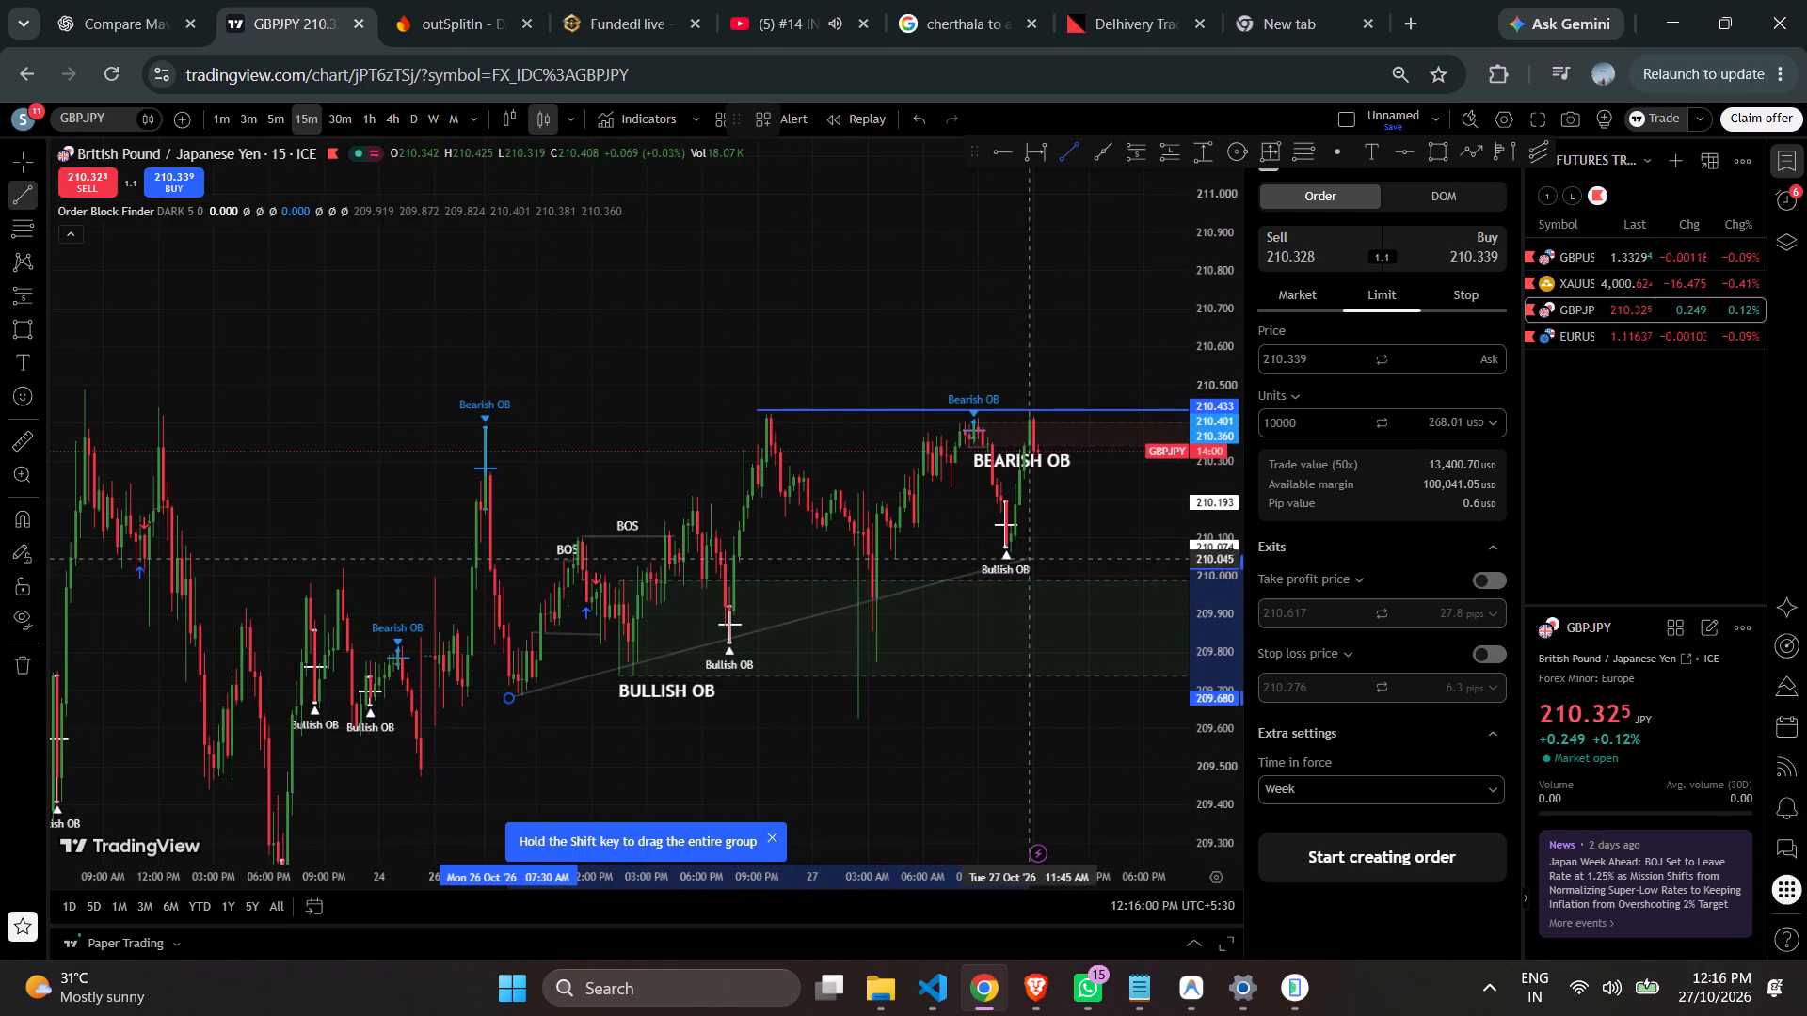
left_click(1070, 544)
Examine how the latest 15-minute candles and the bullish order blocks sit relative to the new trend line.
scroll(983, 639, "up", 2)
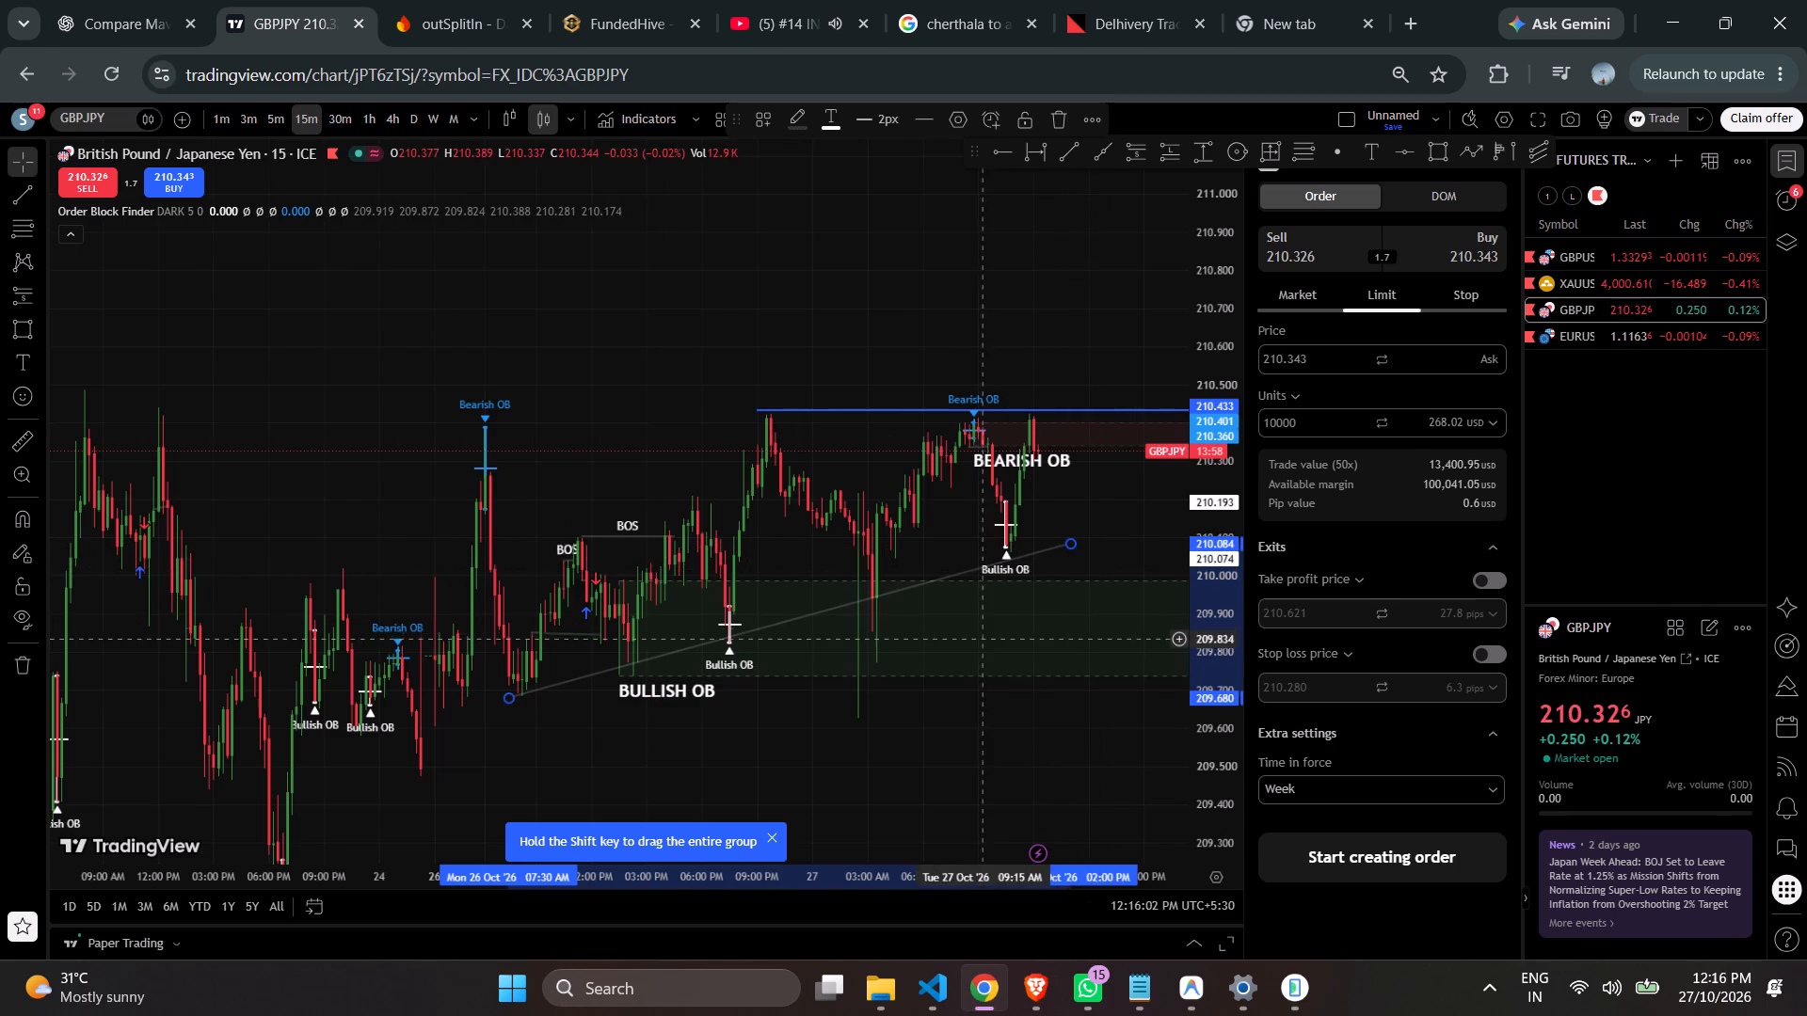
scroll(983, 639, "up", 8)
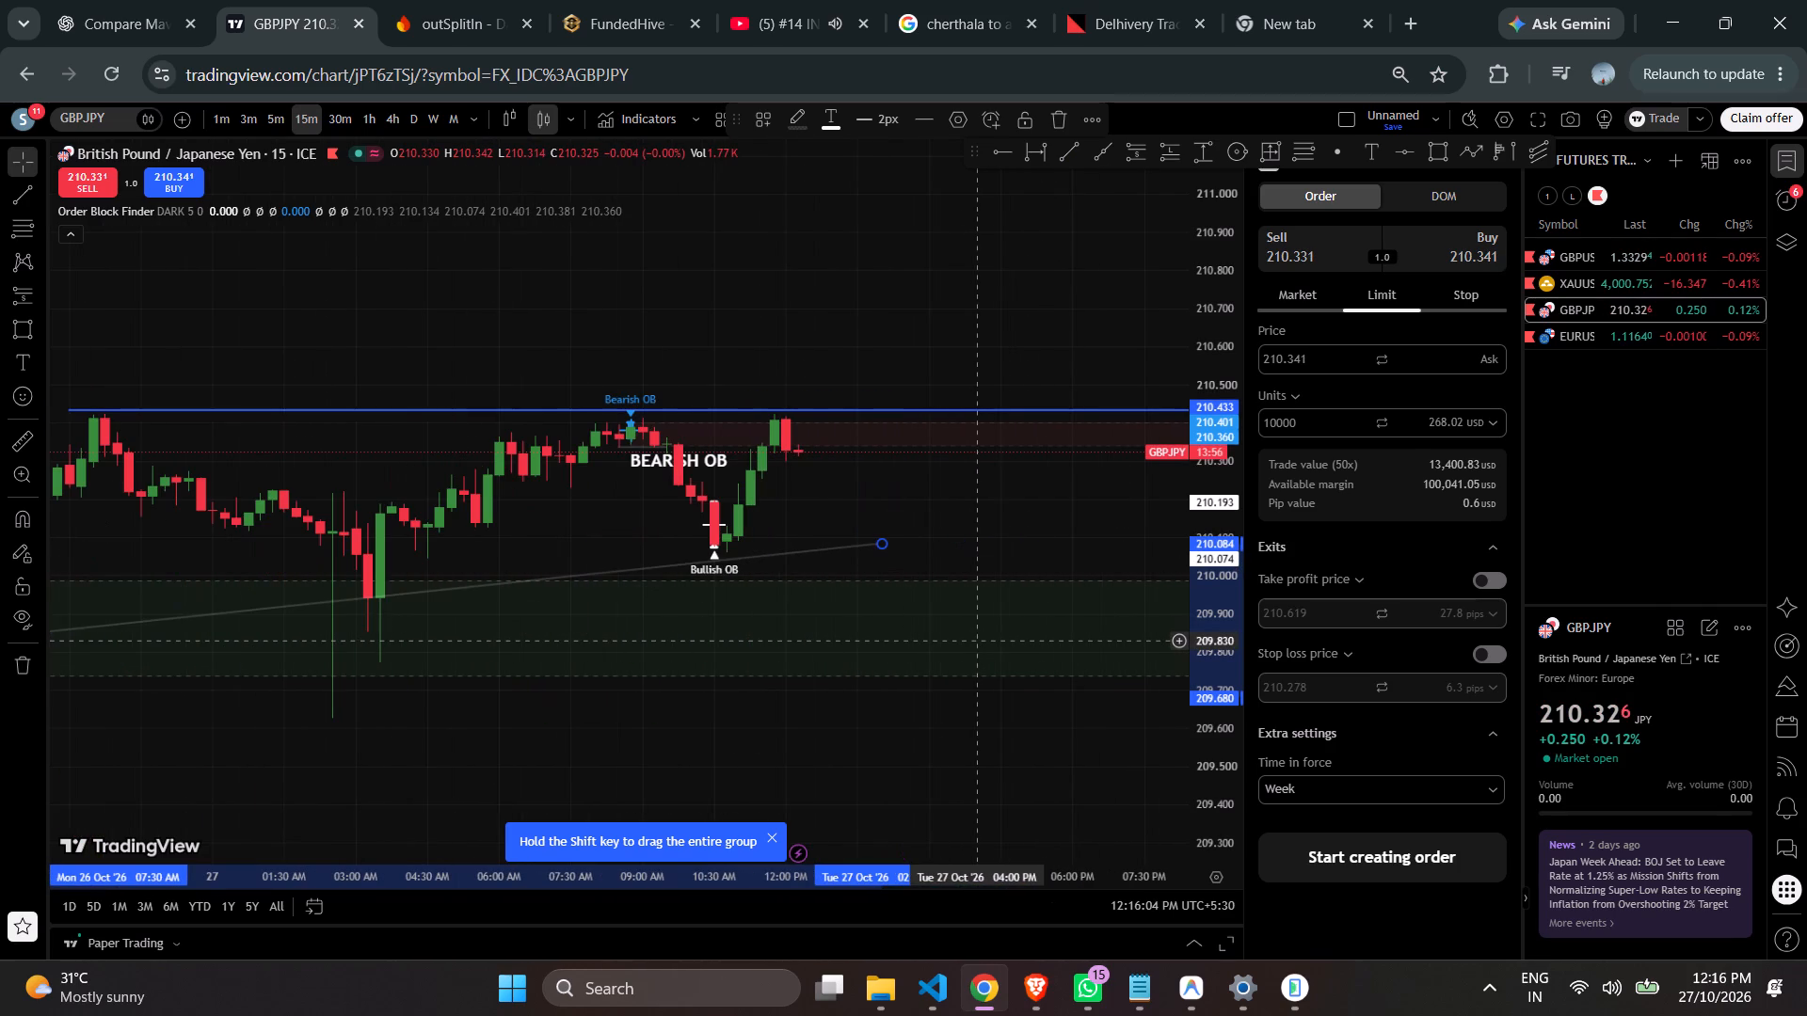
left_click_drag(1208, 558, 1161, 389)
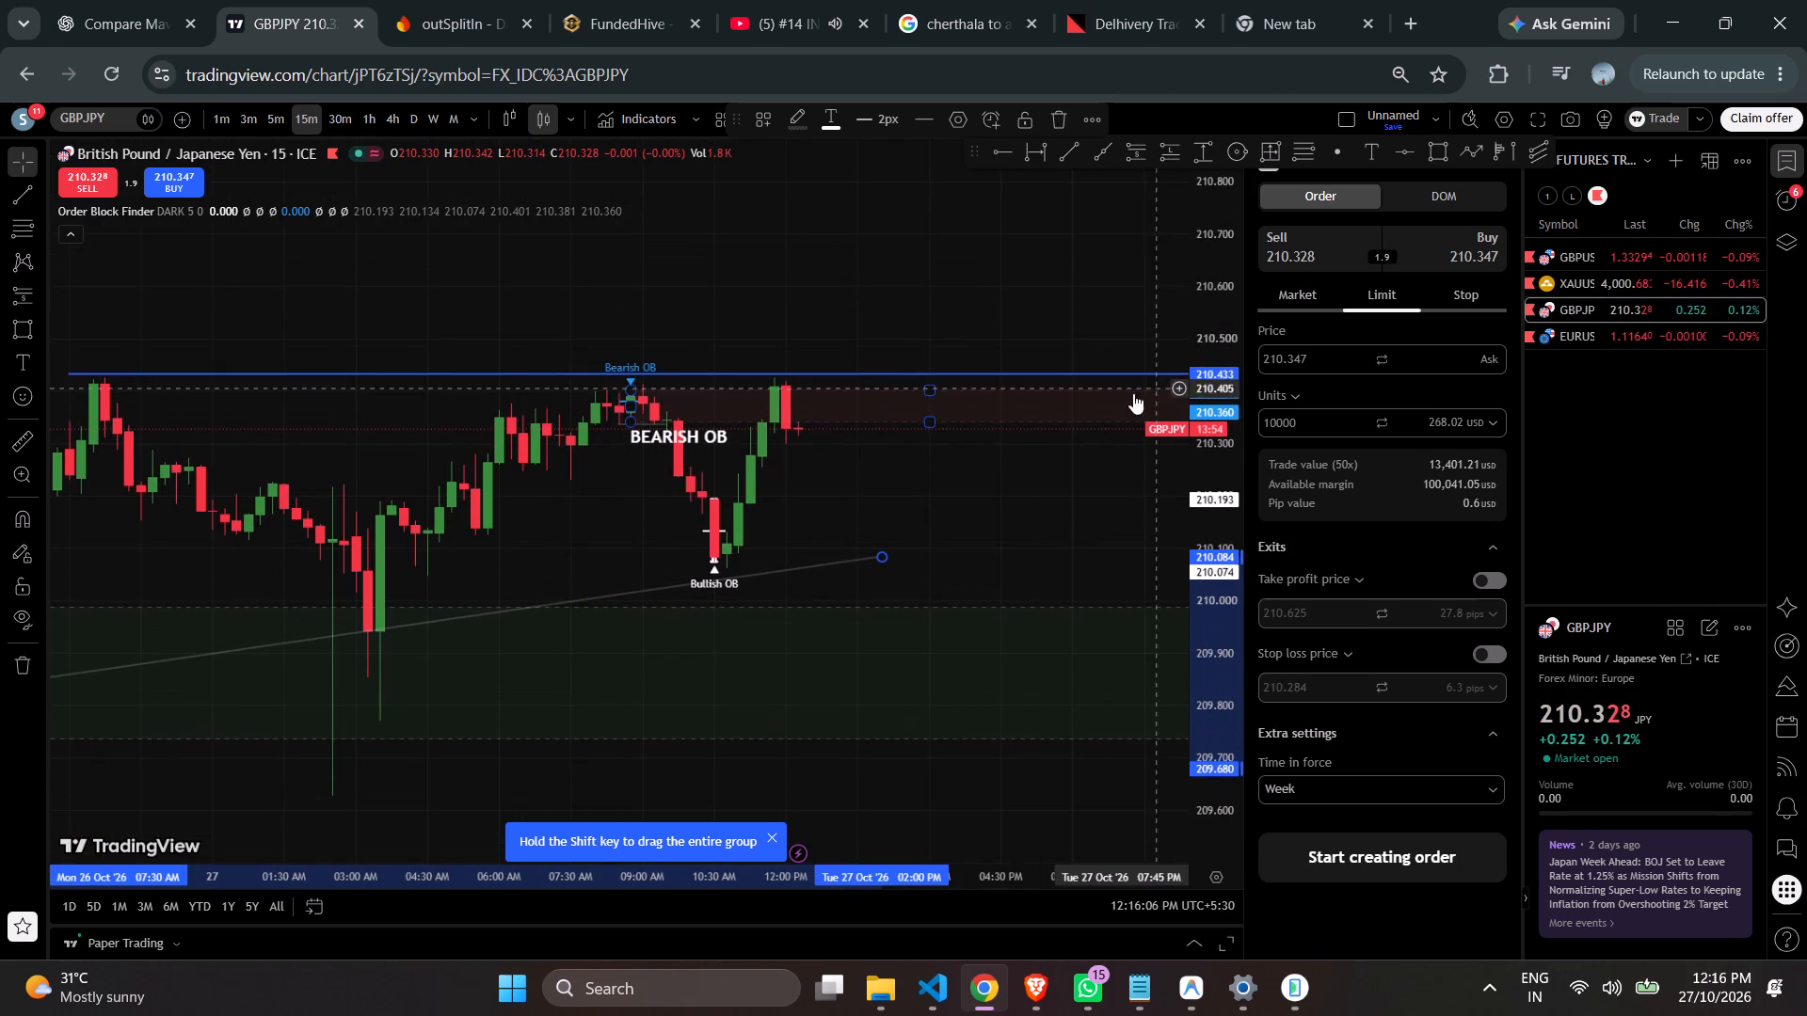
scroll(916, 481, "up", 1)
scroll(916, 481, "down", 3)
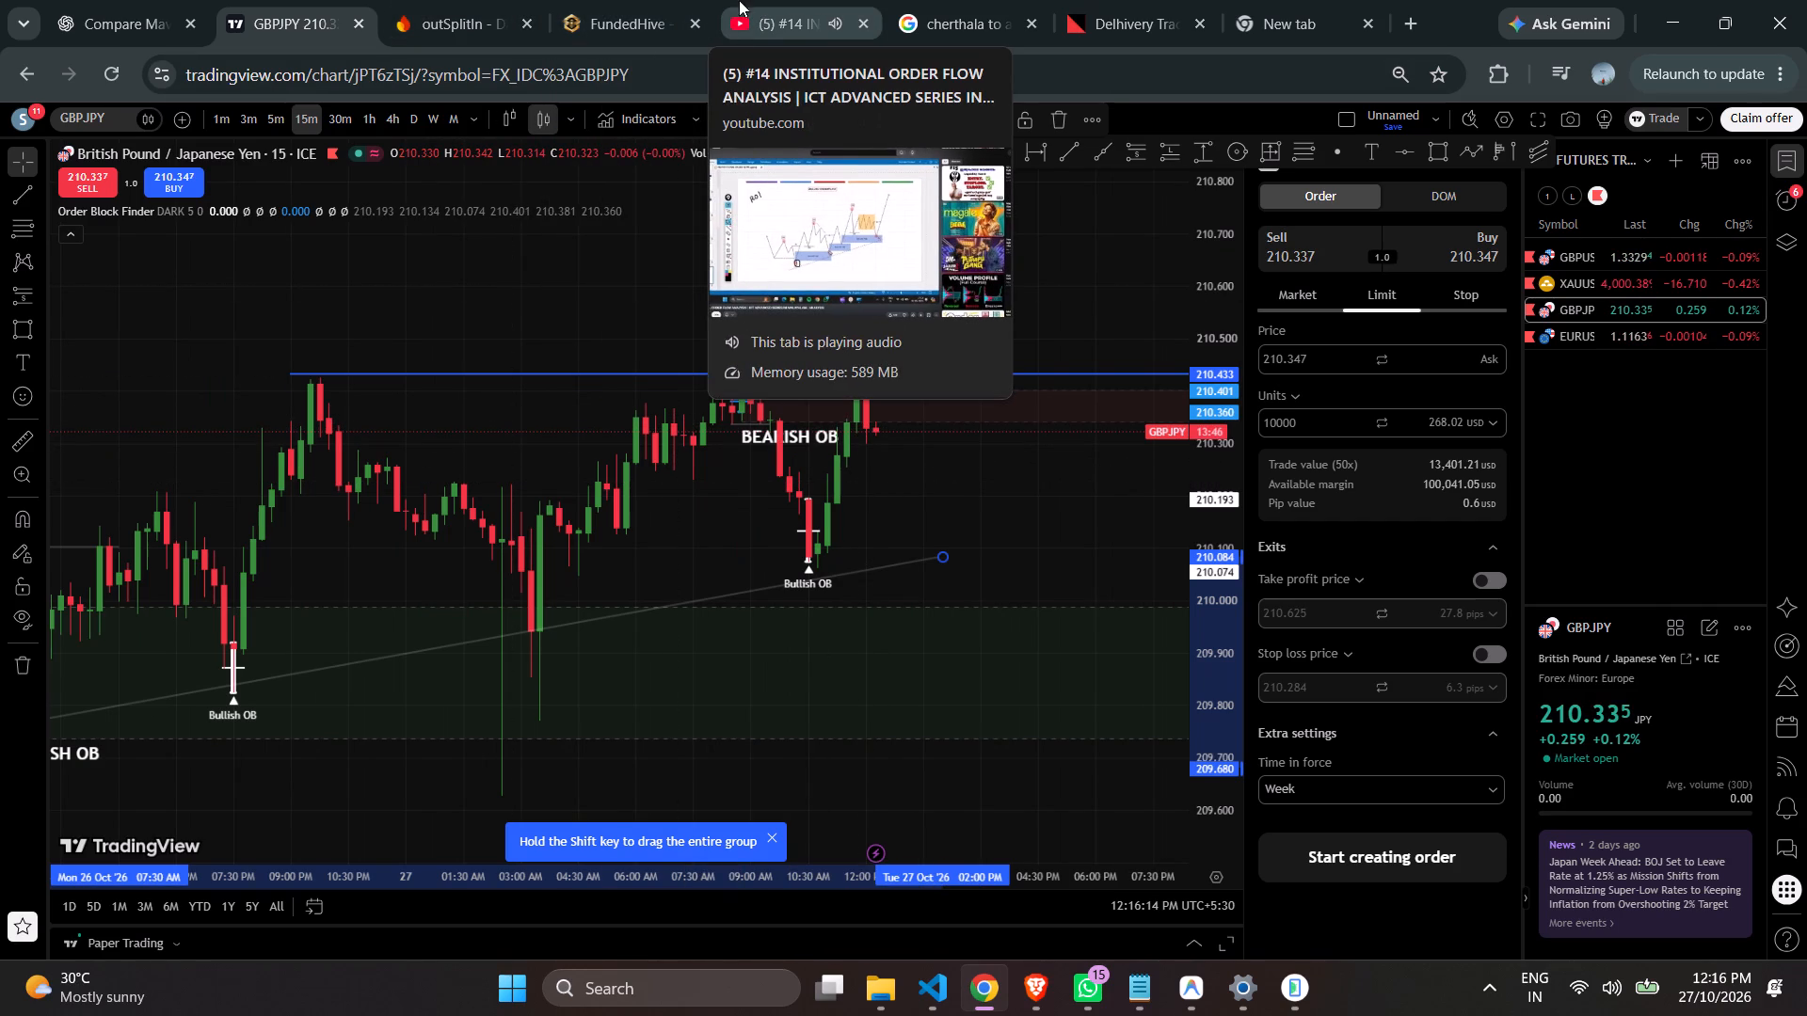
scroll(663, 561, "down", 4)
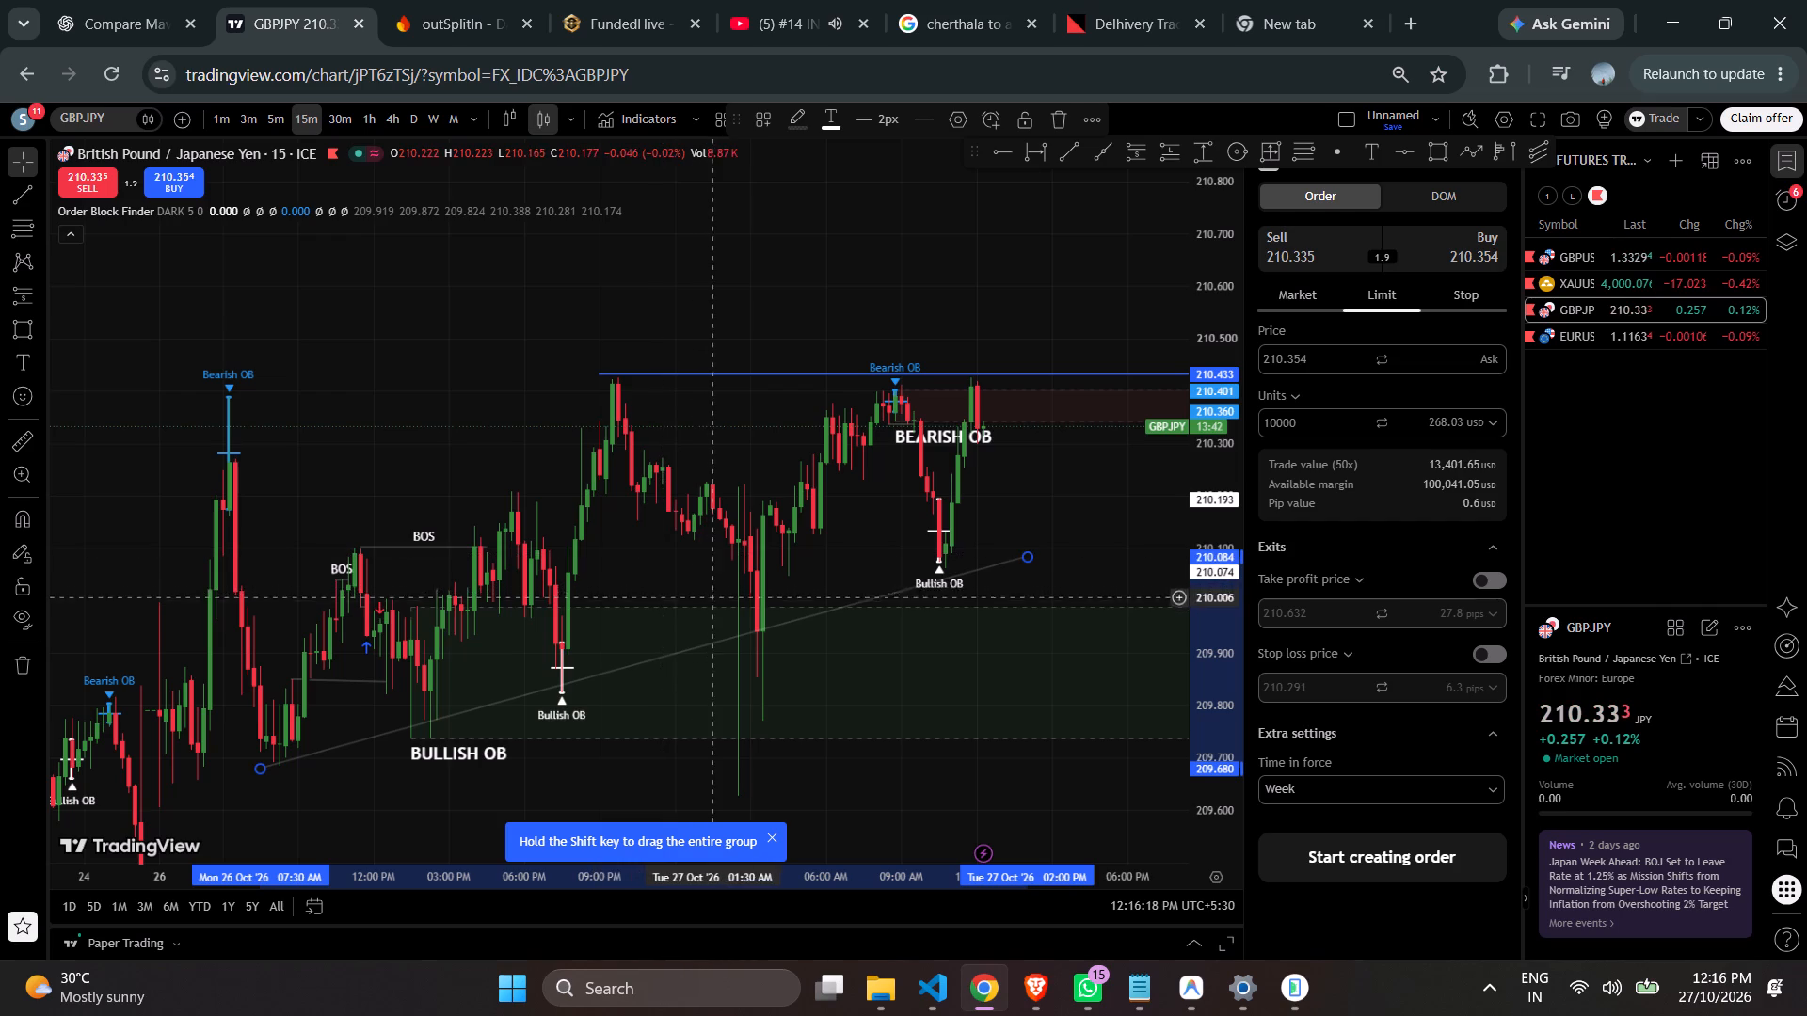
Switch to the YouTube video on institutional order flow to view its numbered swing-low explanation.
left_click(762, 17)
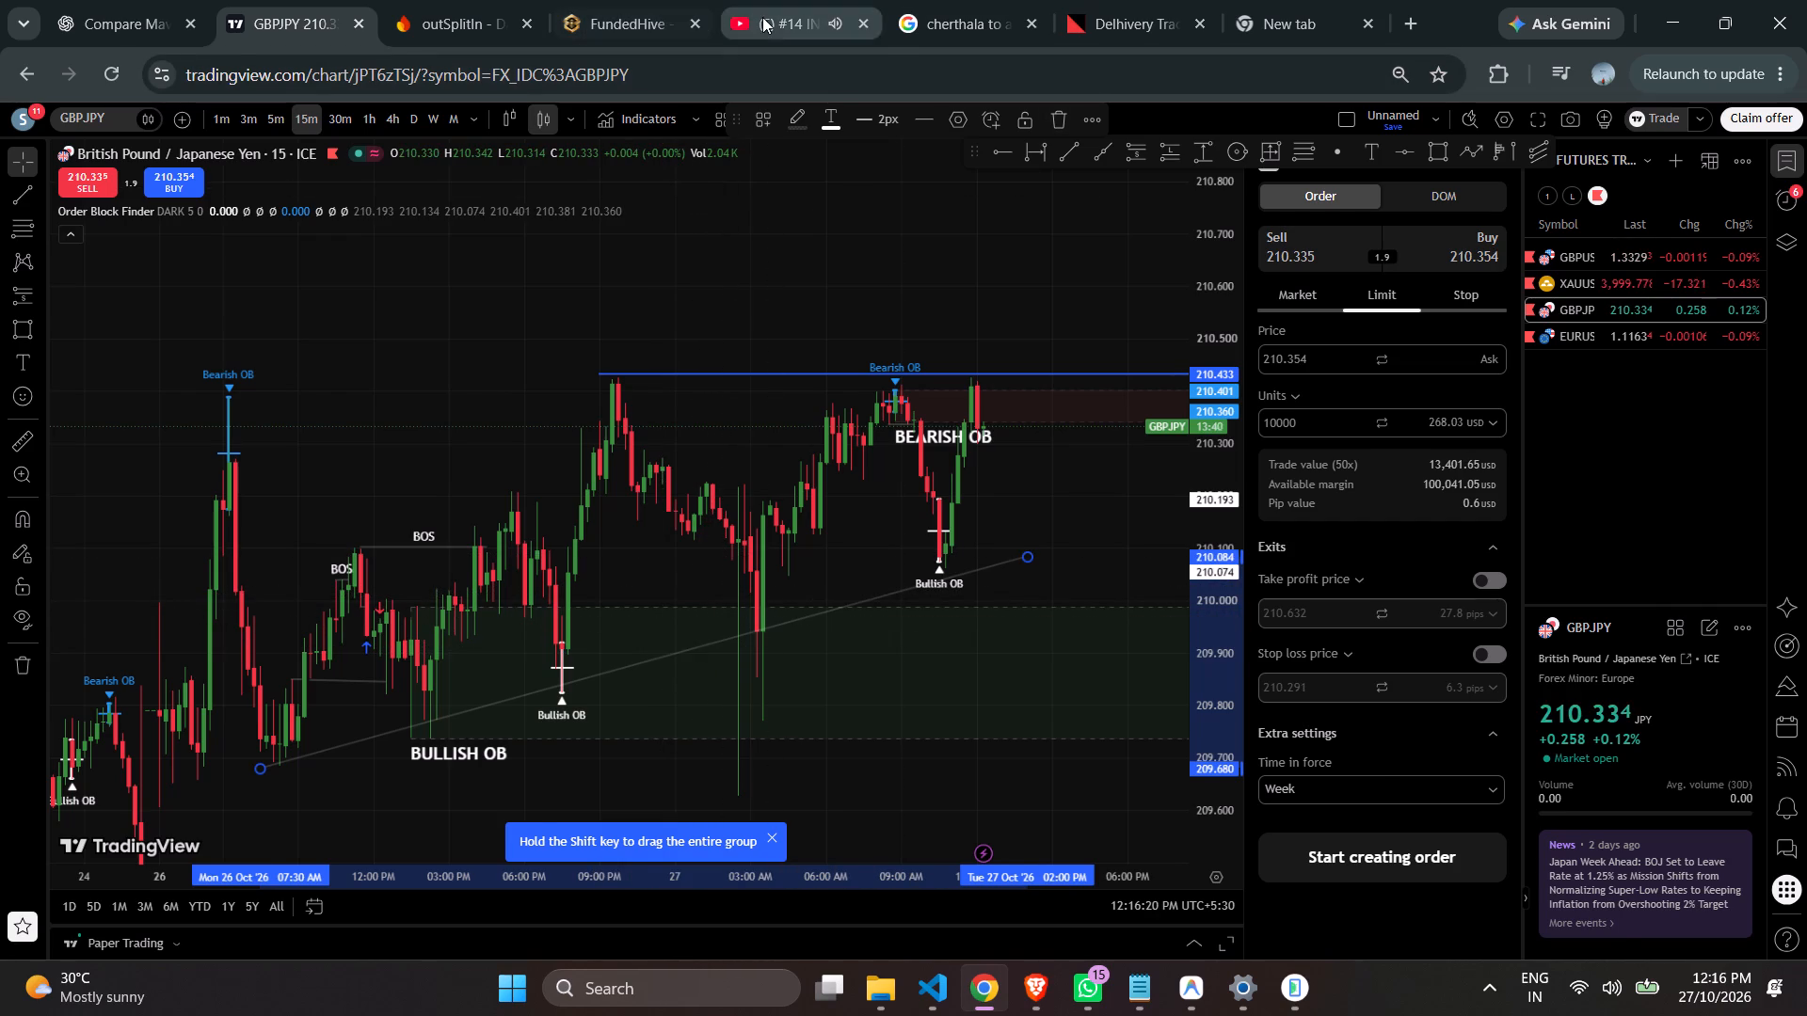
left_click(472, 0)
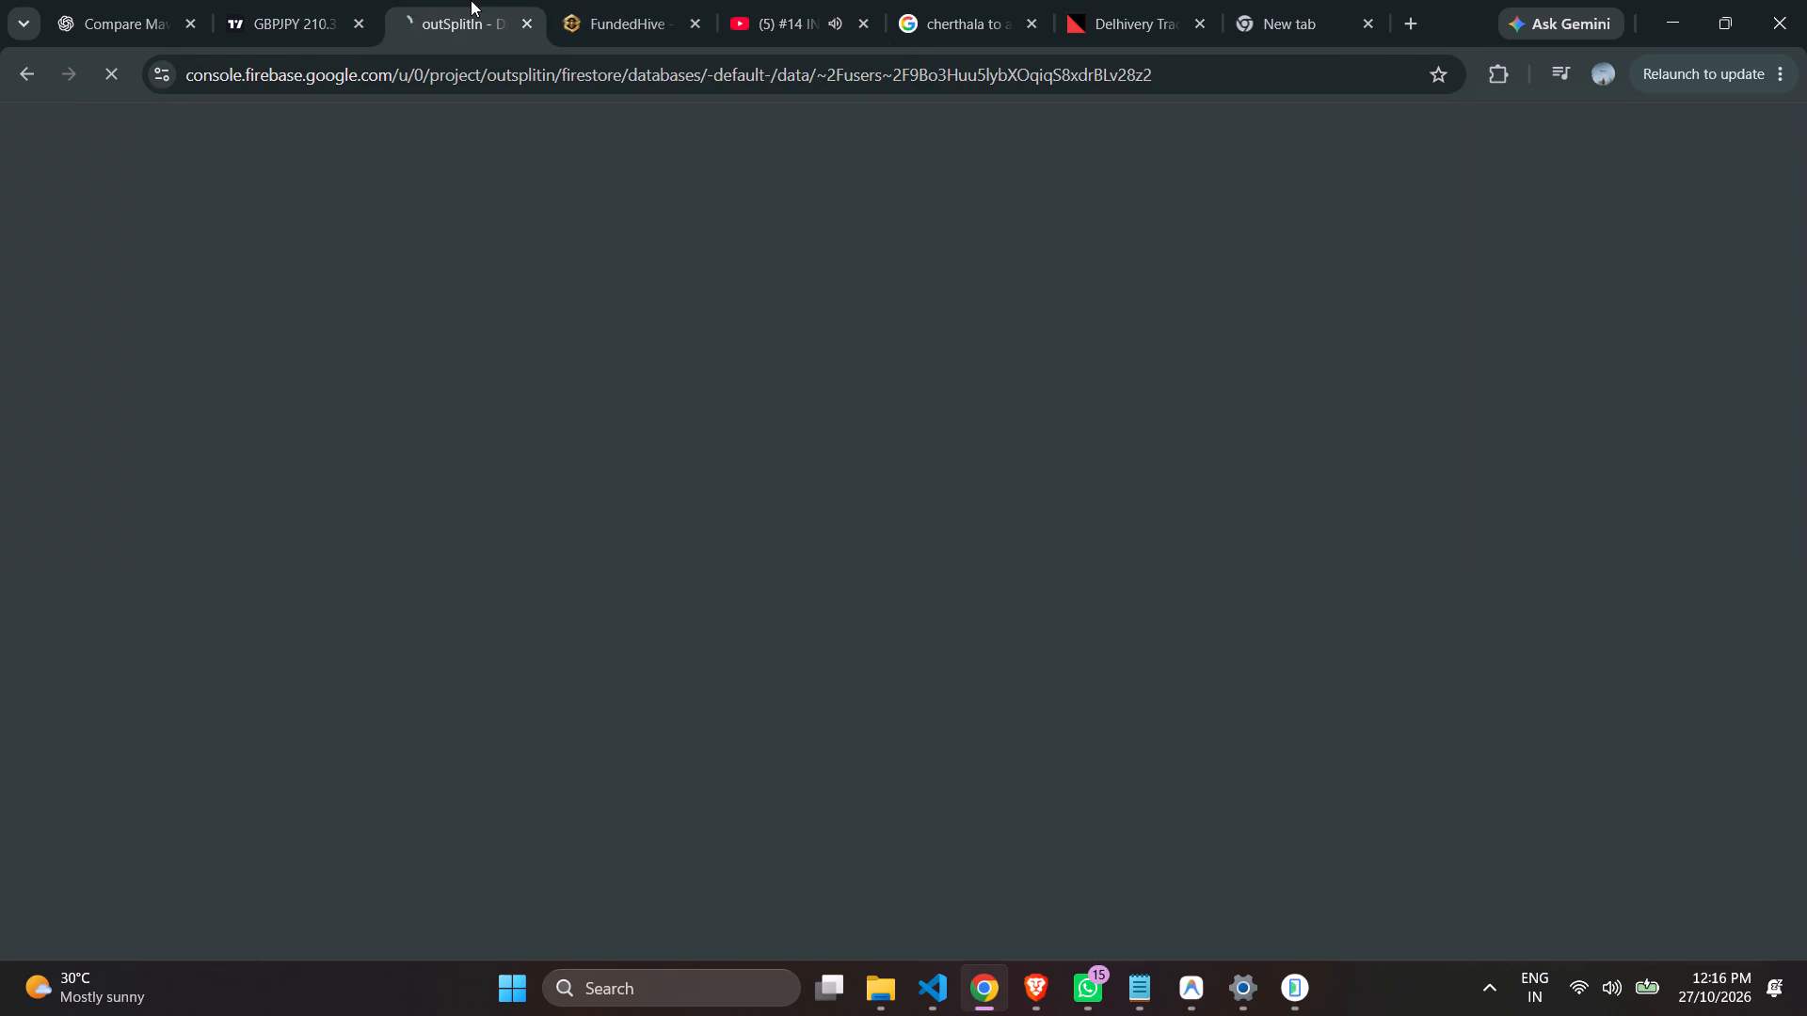
left_click(807, 0)
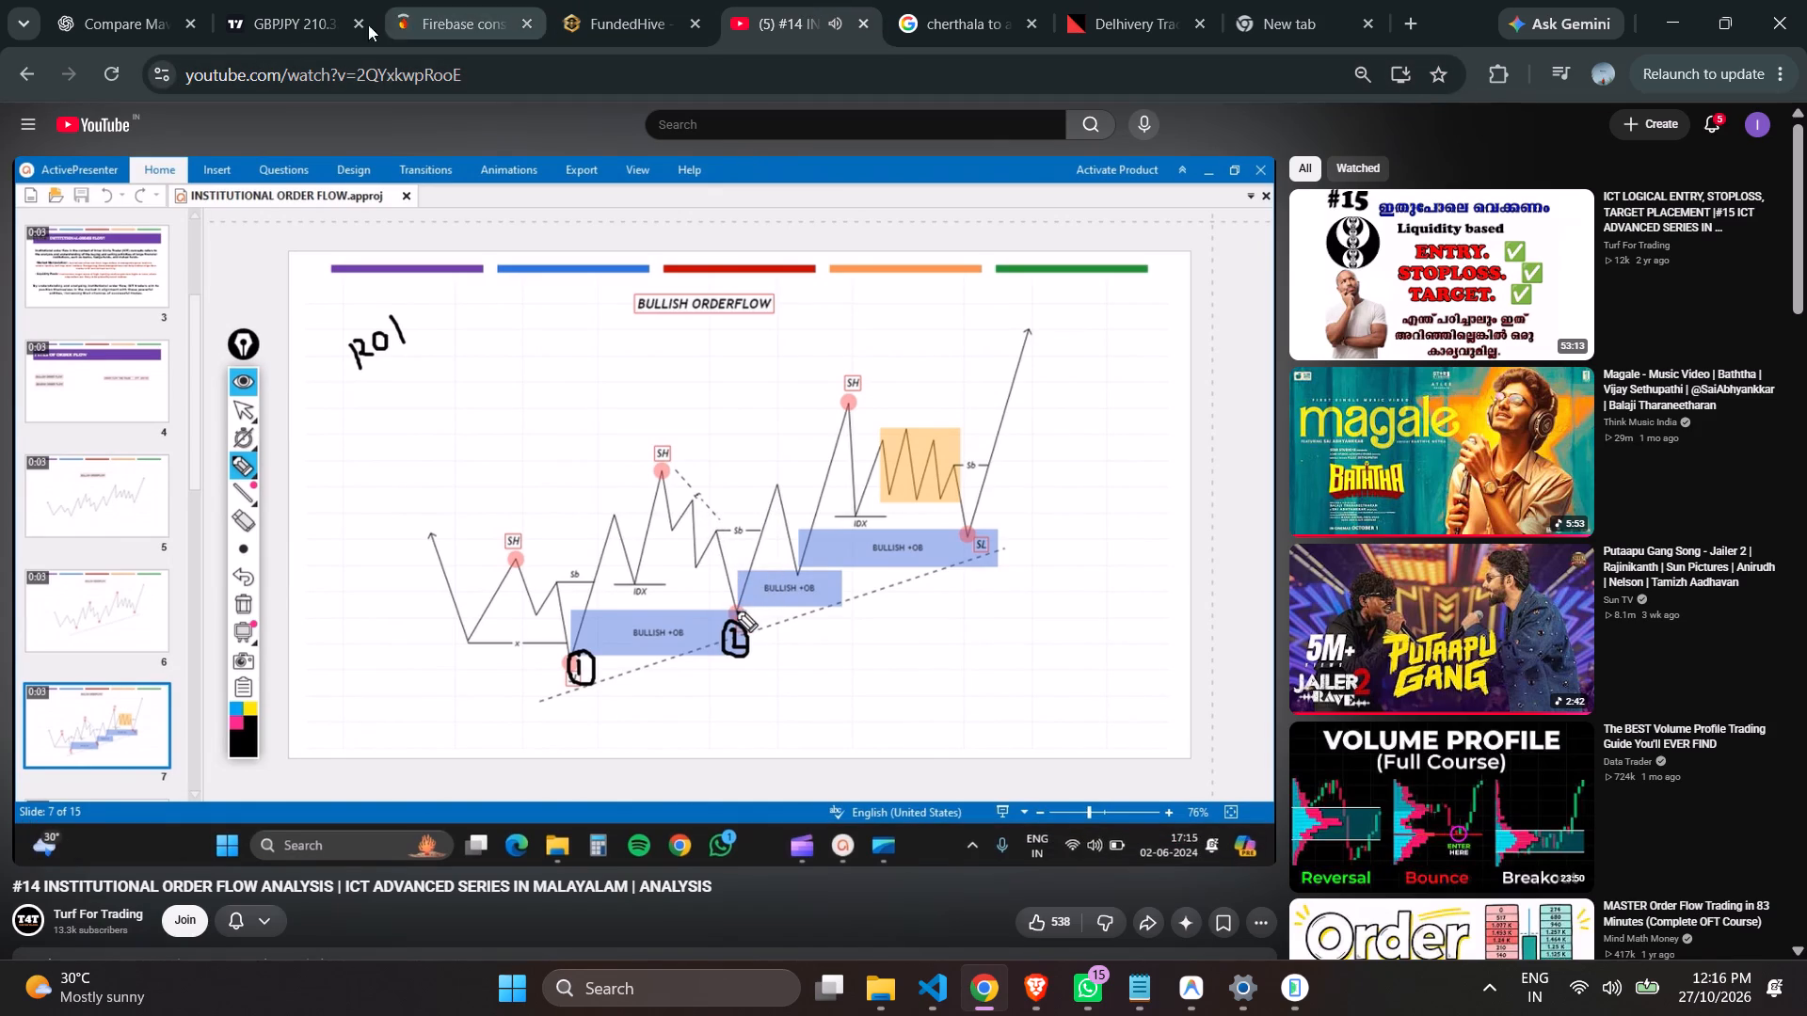
Return to the GBPJPY chart in TradingView and examine the latest 15-minute candles between the bearish order block and the rising trend line.
left_click(273, 13)
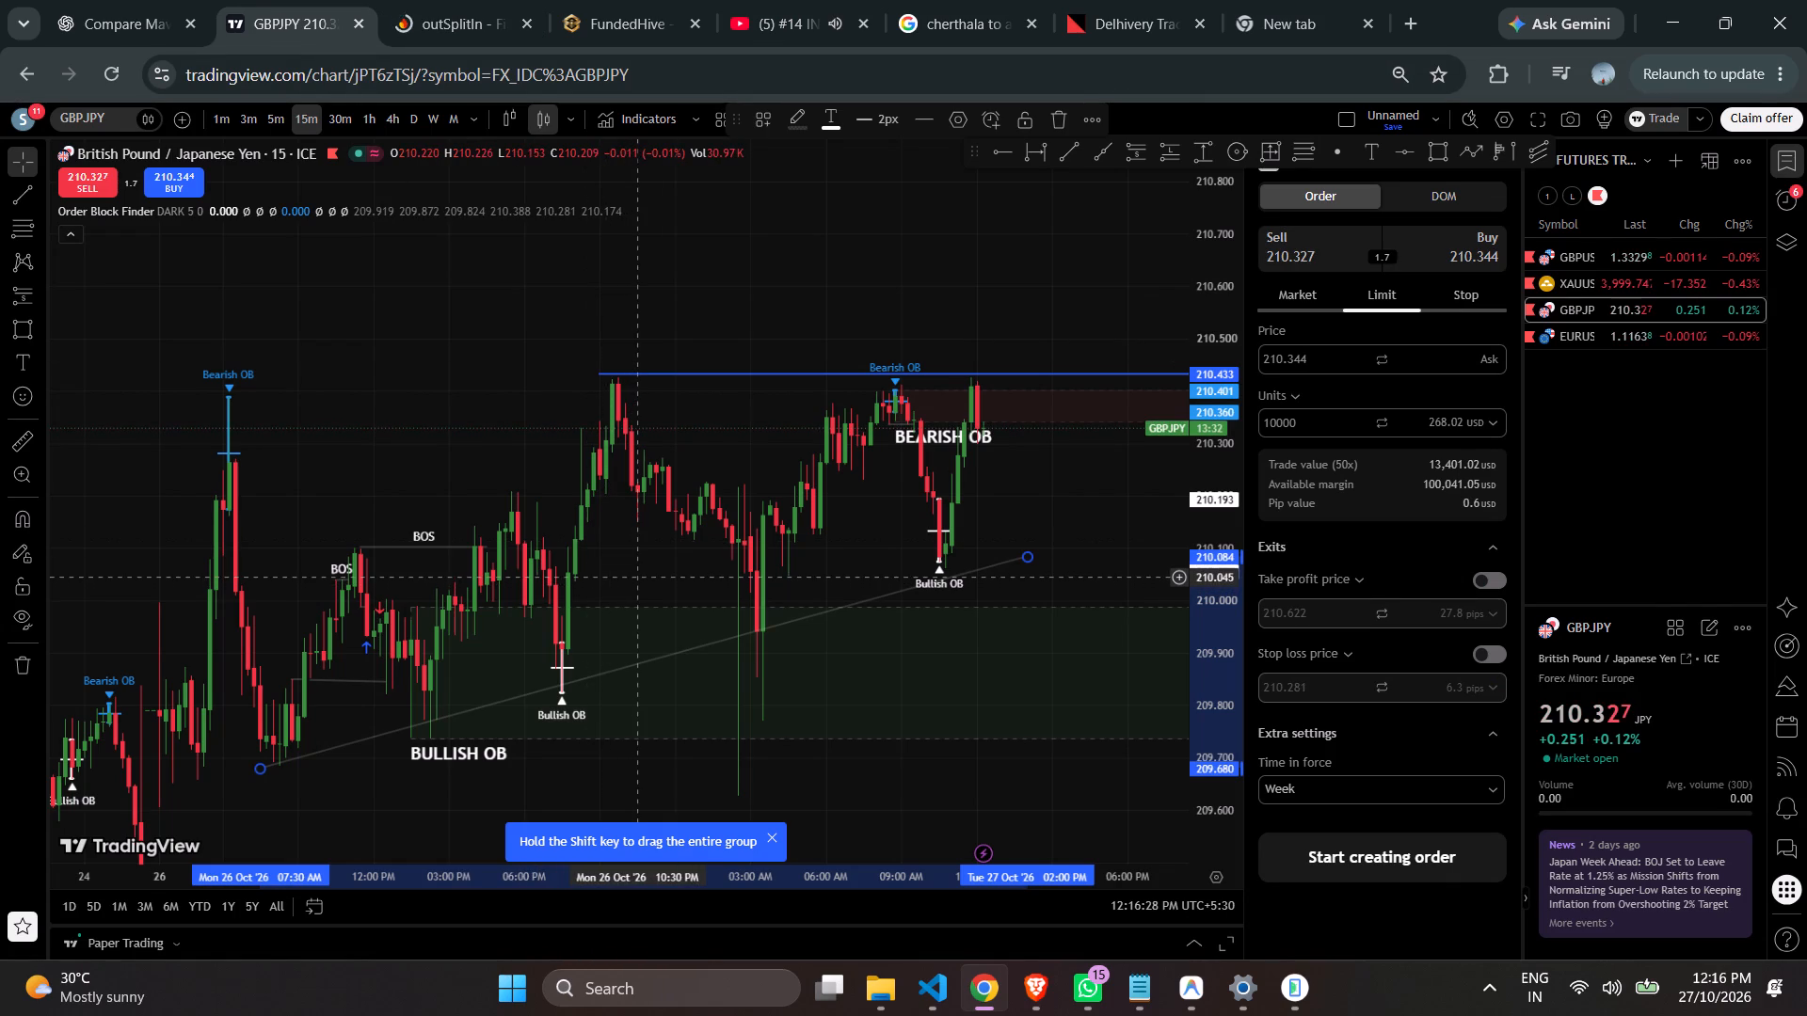
scroll(654, 596, "down", 3)
scroll(664, 610, "up", 1)
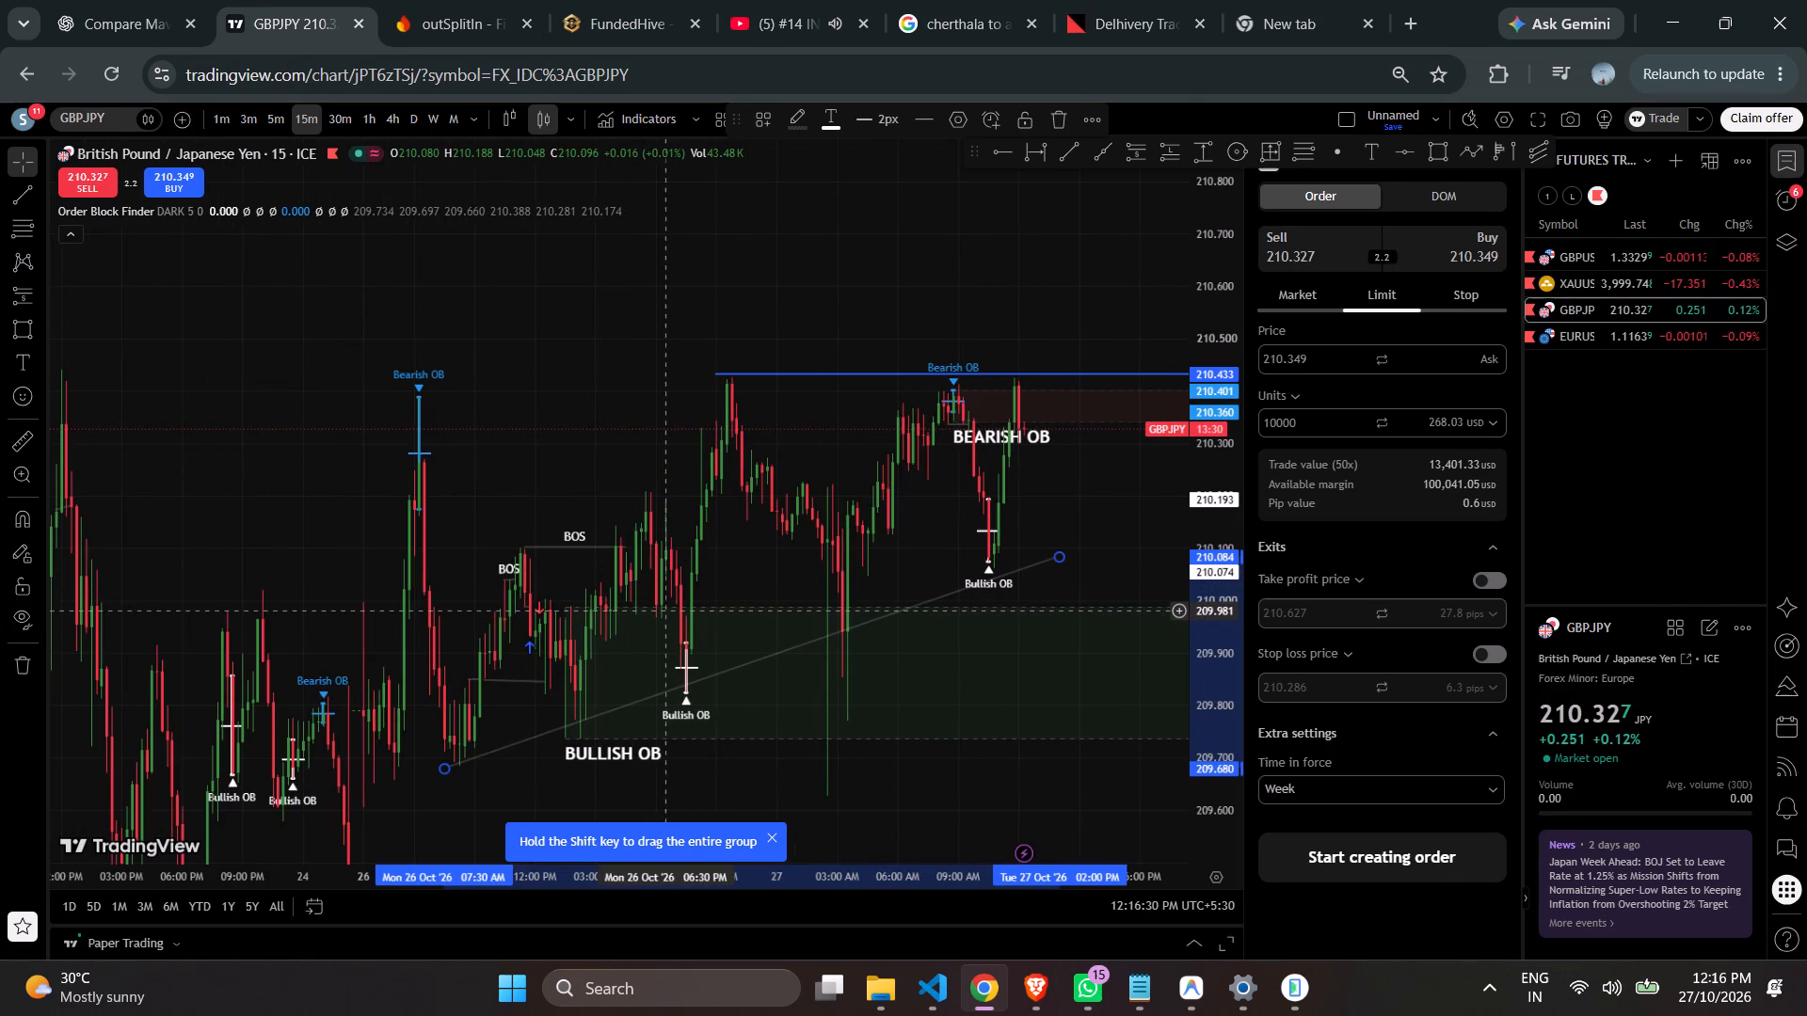
scroll(665, 611, "up", 10)
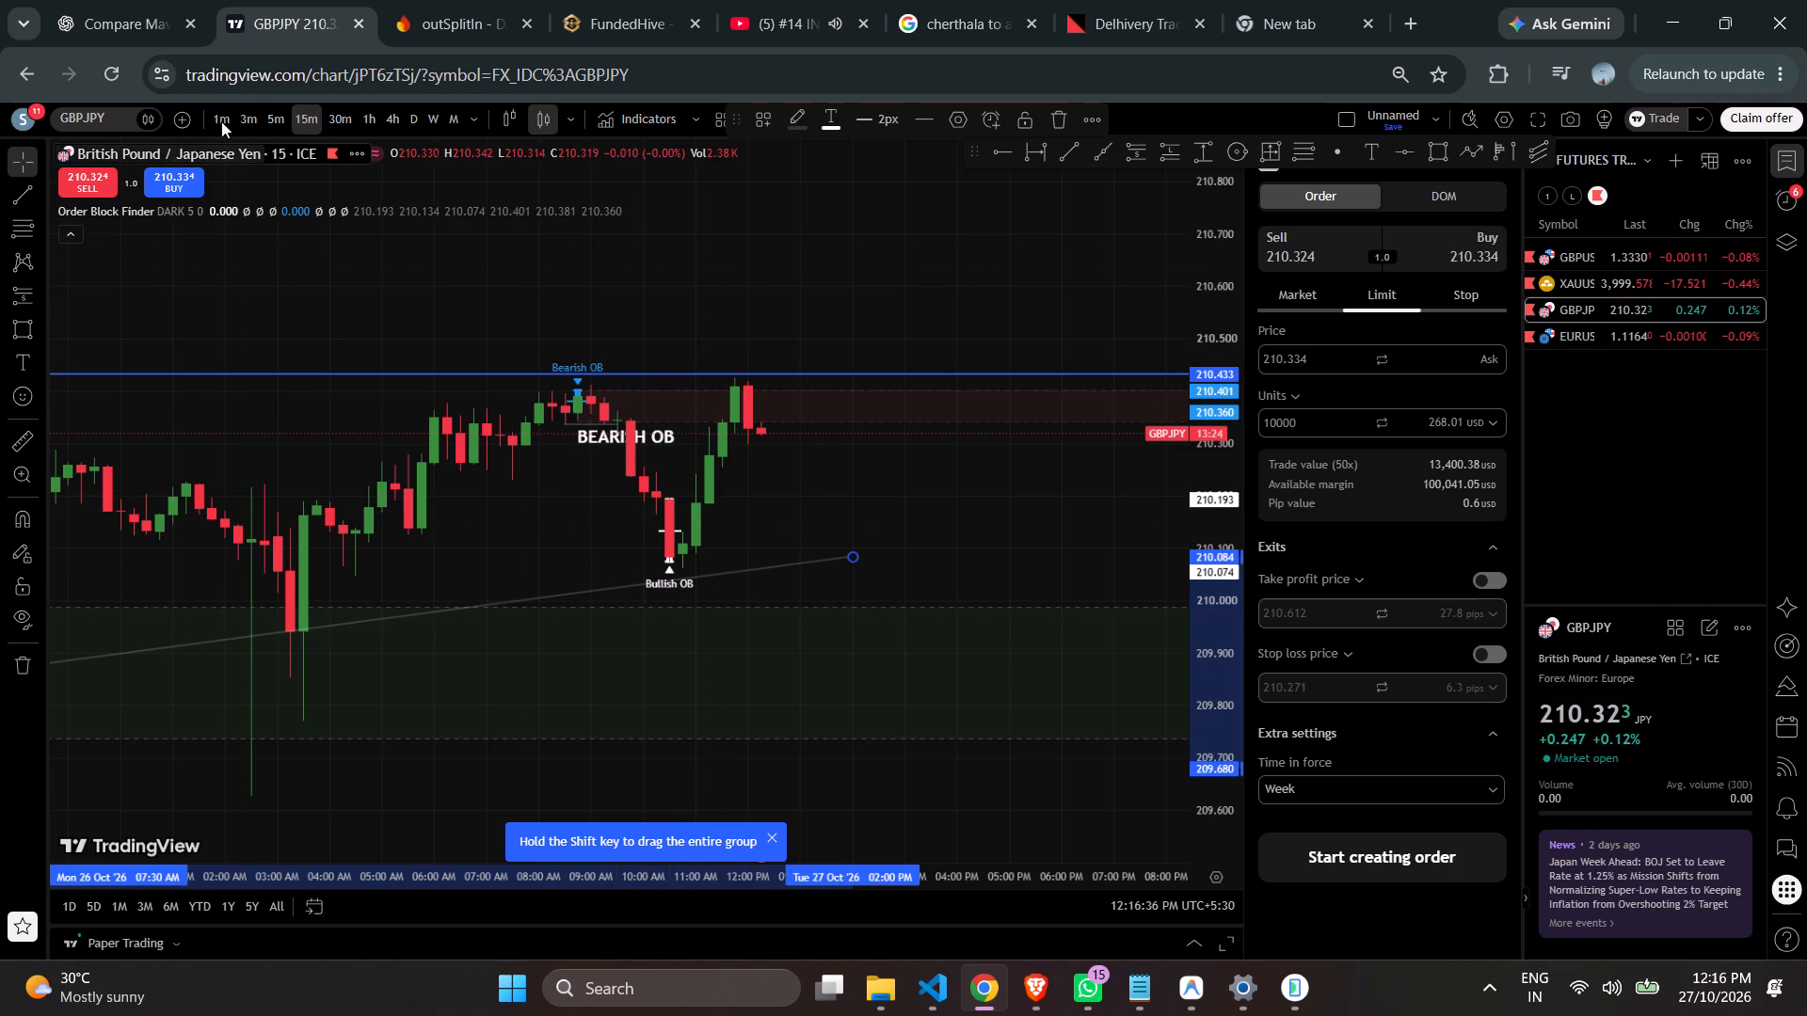
Change the GBPJPY chart to the 5-minute timeframe and examine recent price action around the bearish order block and above the trend line.
left_click(267, 112)
left_click_drag(1217, 627, 1100, 220)
scroll(839, 506, "up", 1)
scroll(840, 508, "down", 3)
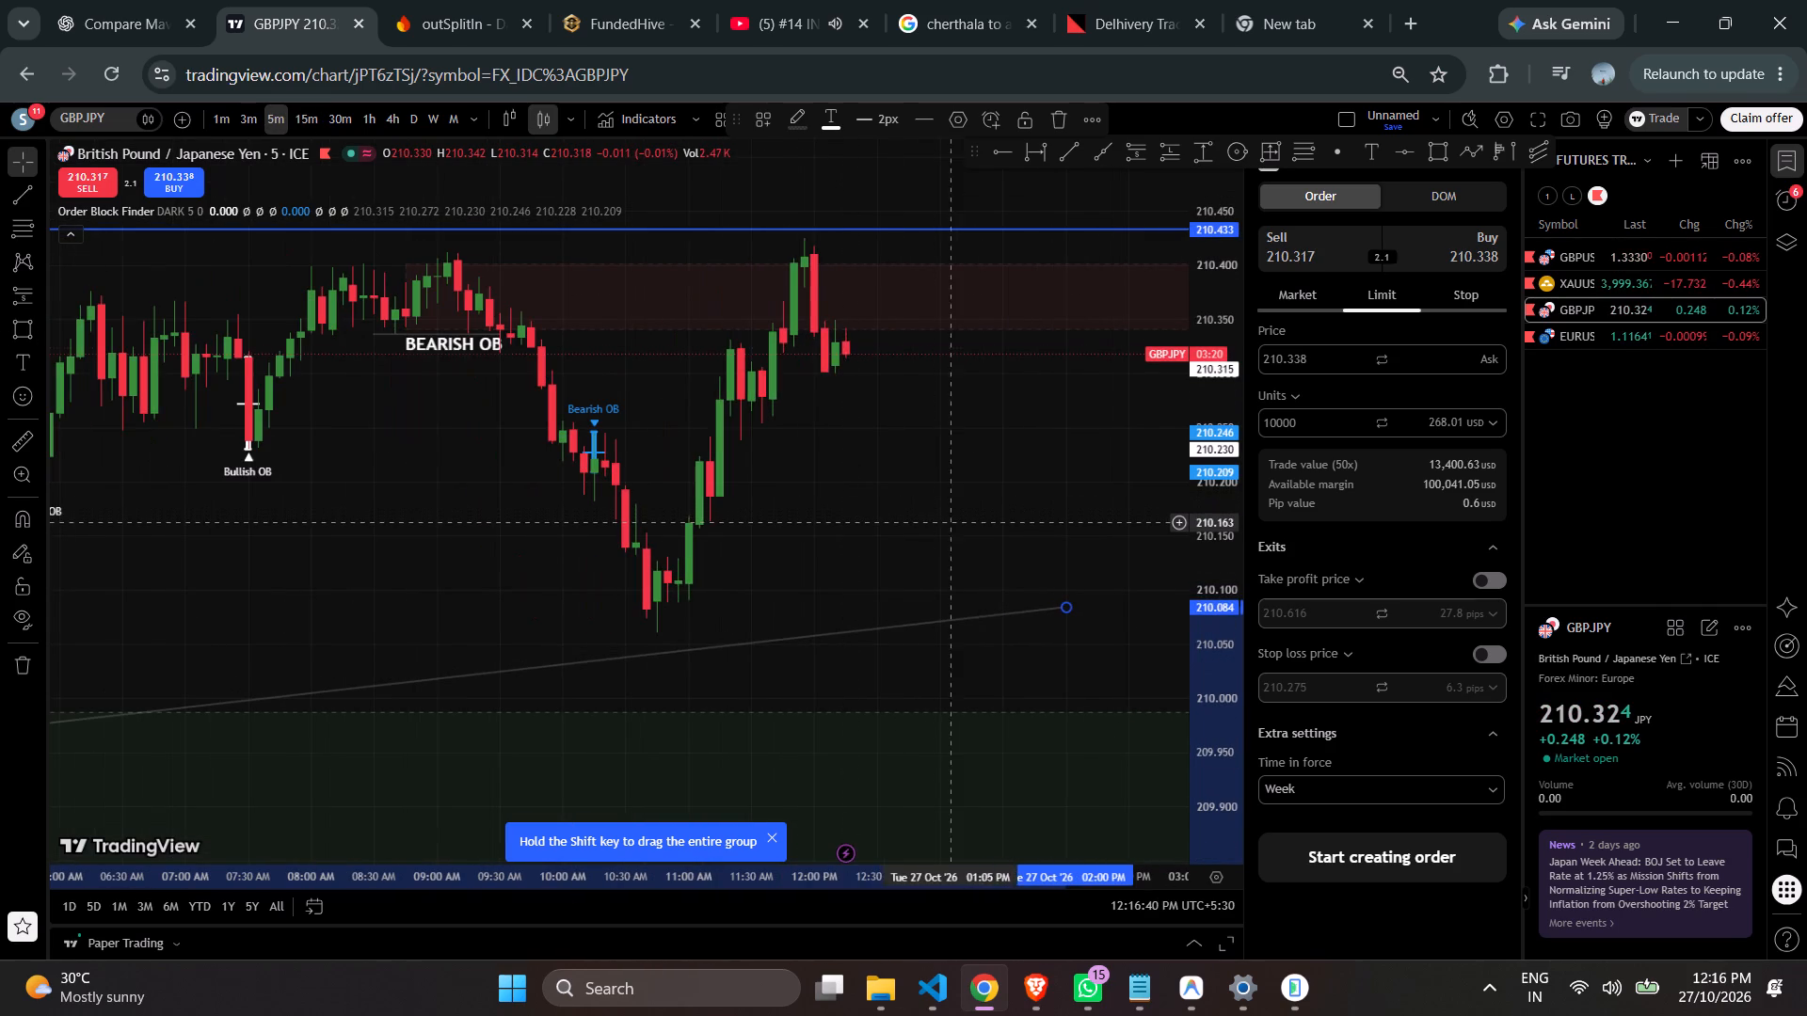
scroll(951, 522, "down", 5)
scroll(951, 522, "up", 9)
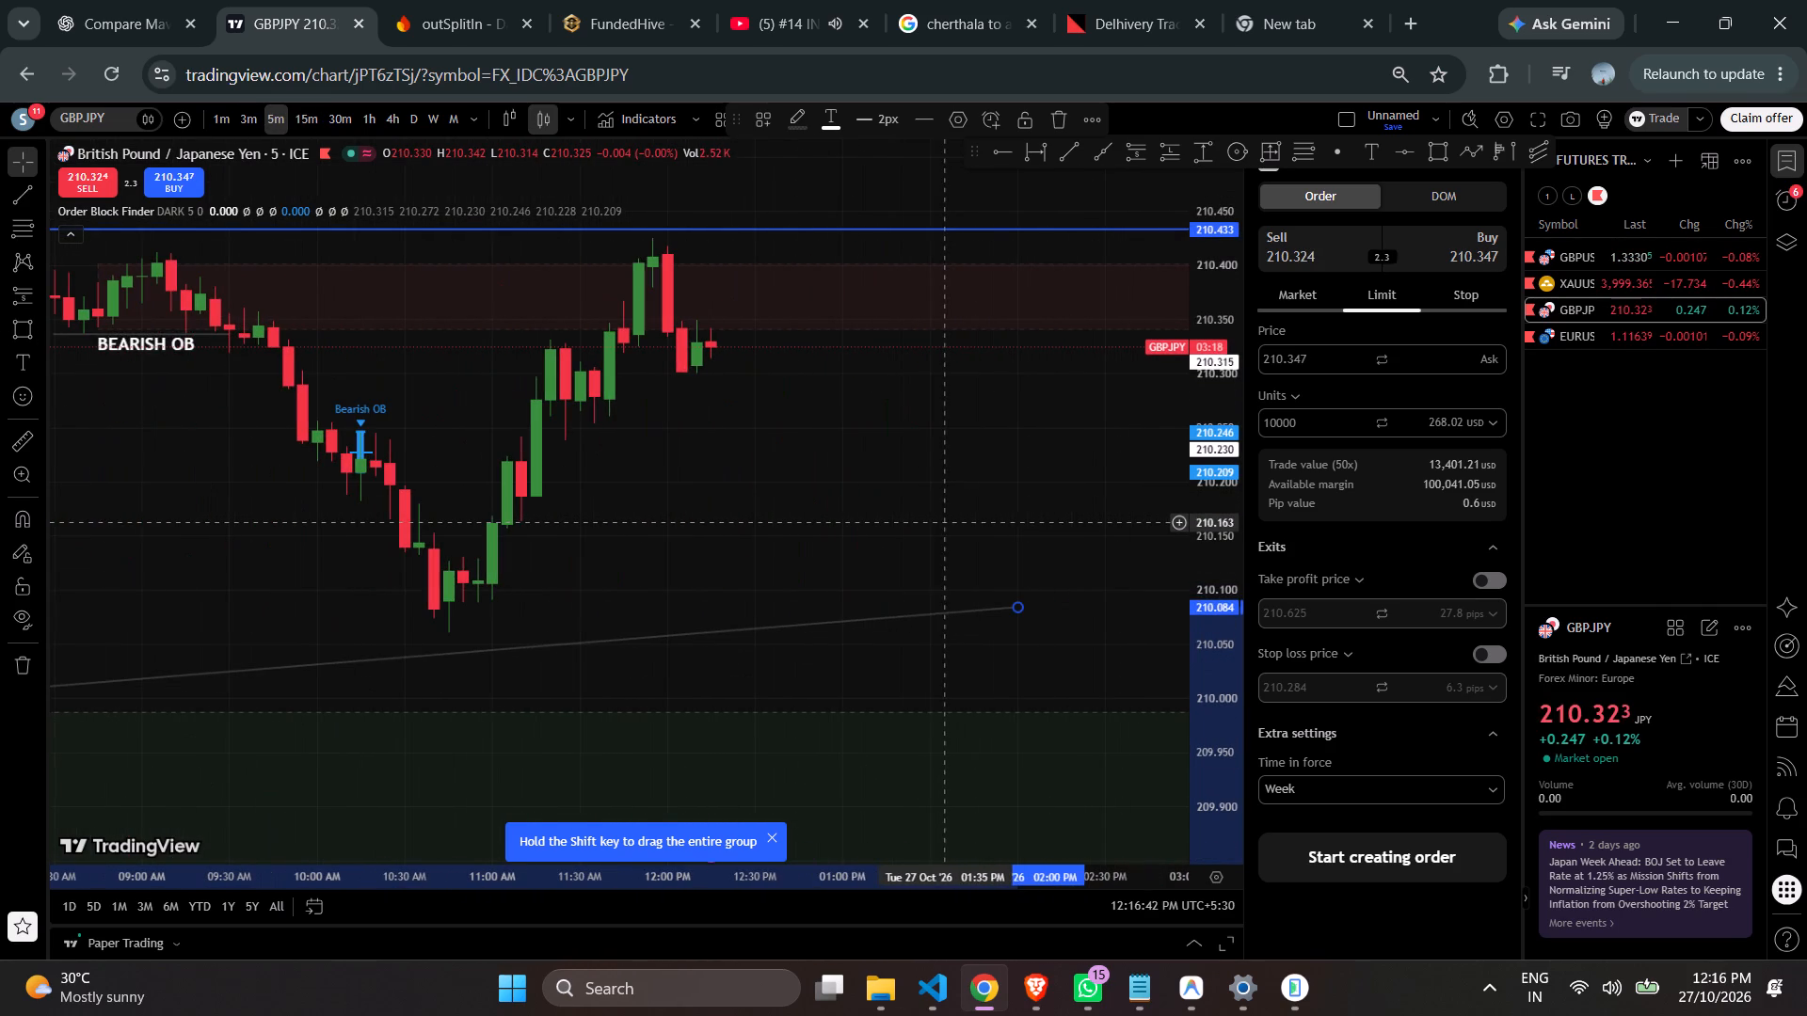
scroll(807, 512, "up", 1)
scroll(806, 515, "down", 1)
scroll(807, 520, "up", 1)
scroll(808, 524, "down", 2)
left_click_drag(808, 528, 841, 616)
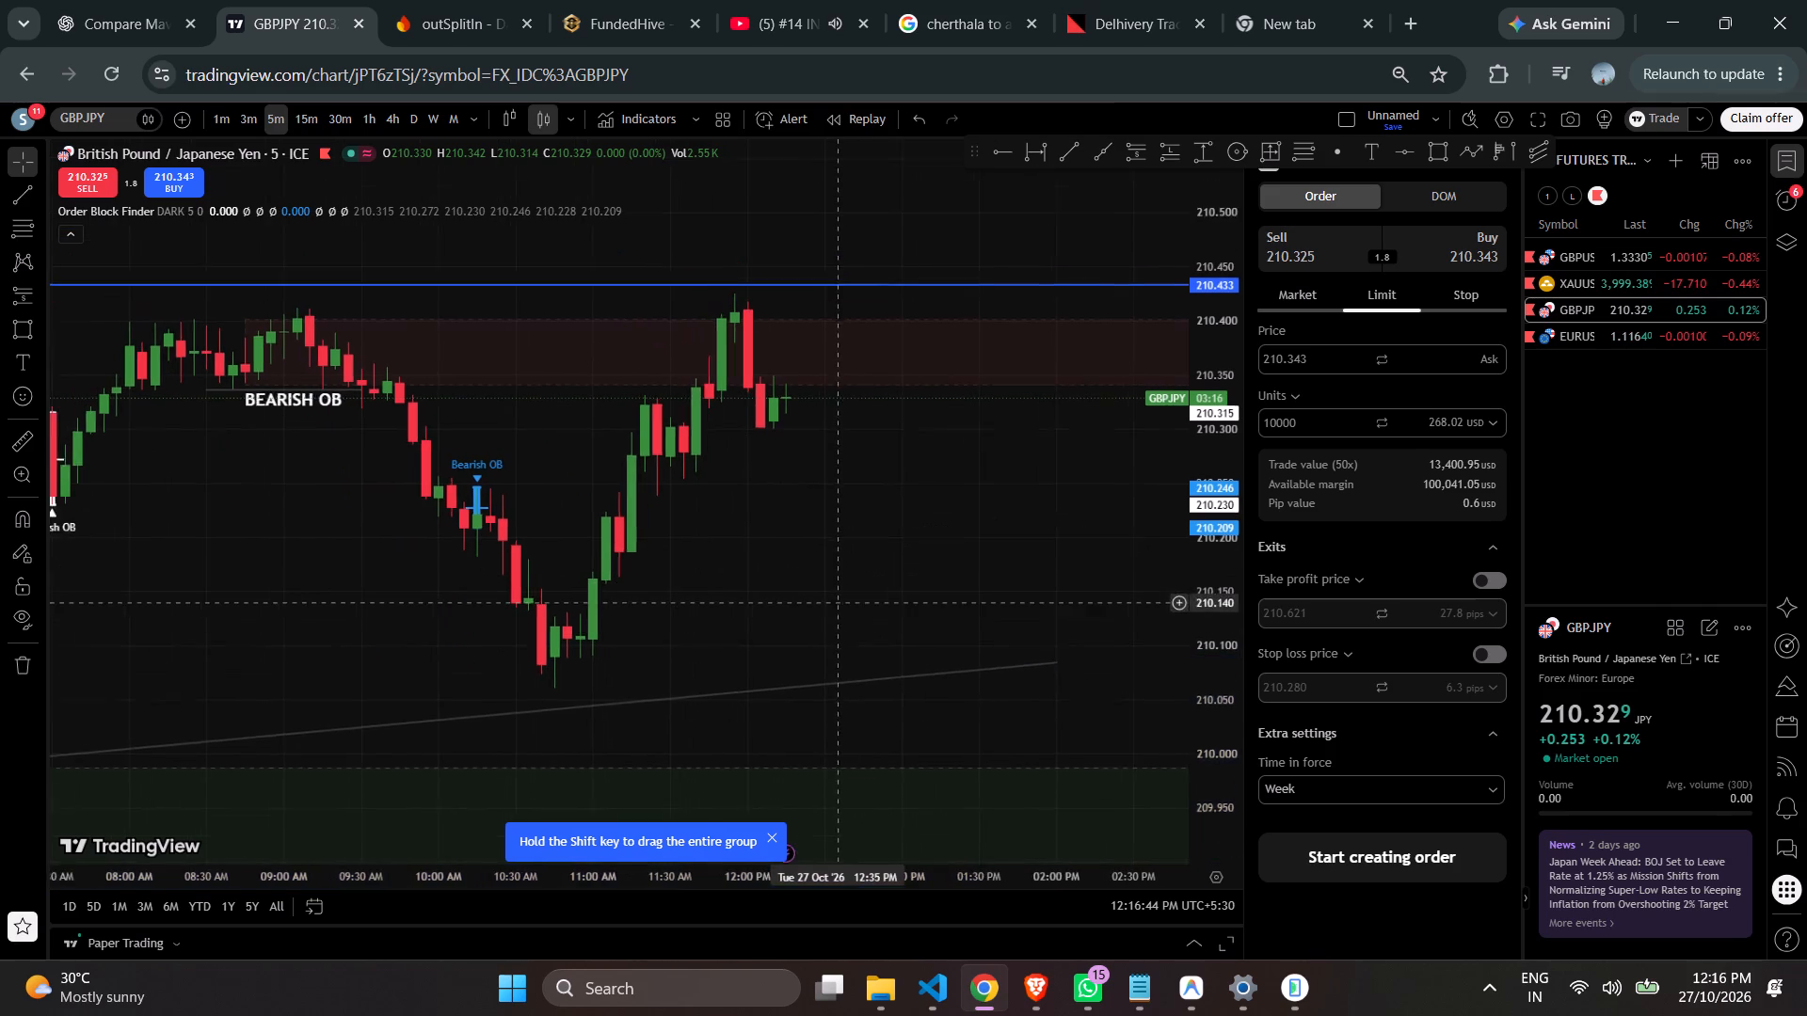
left_click_drag(841, 616, 501, 564)
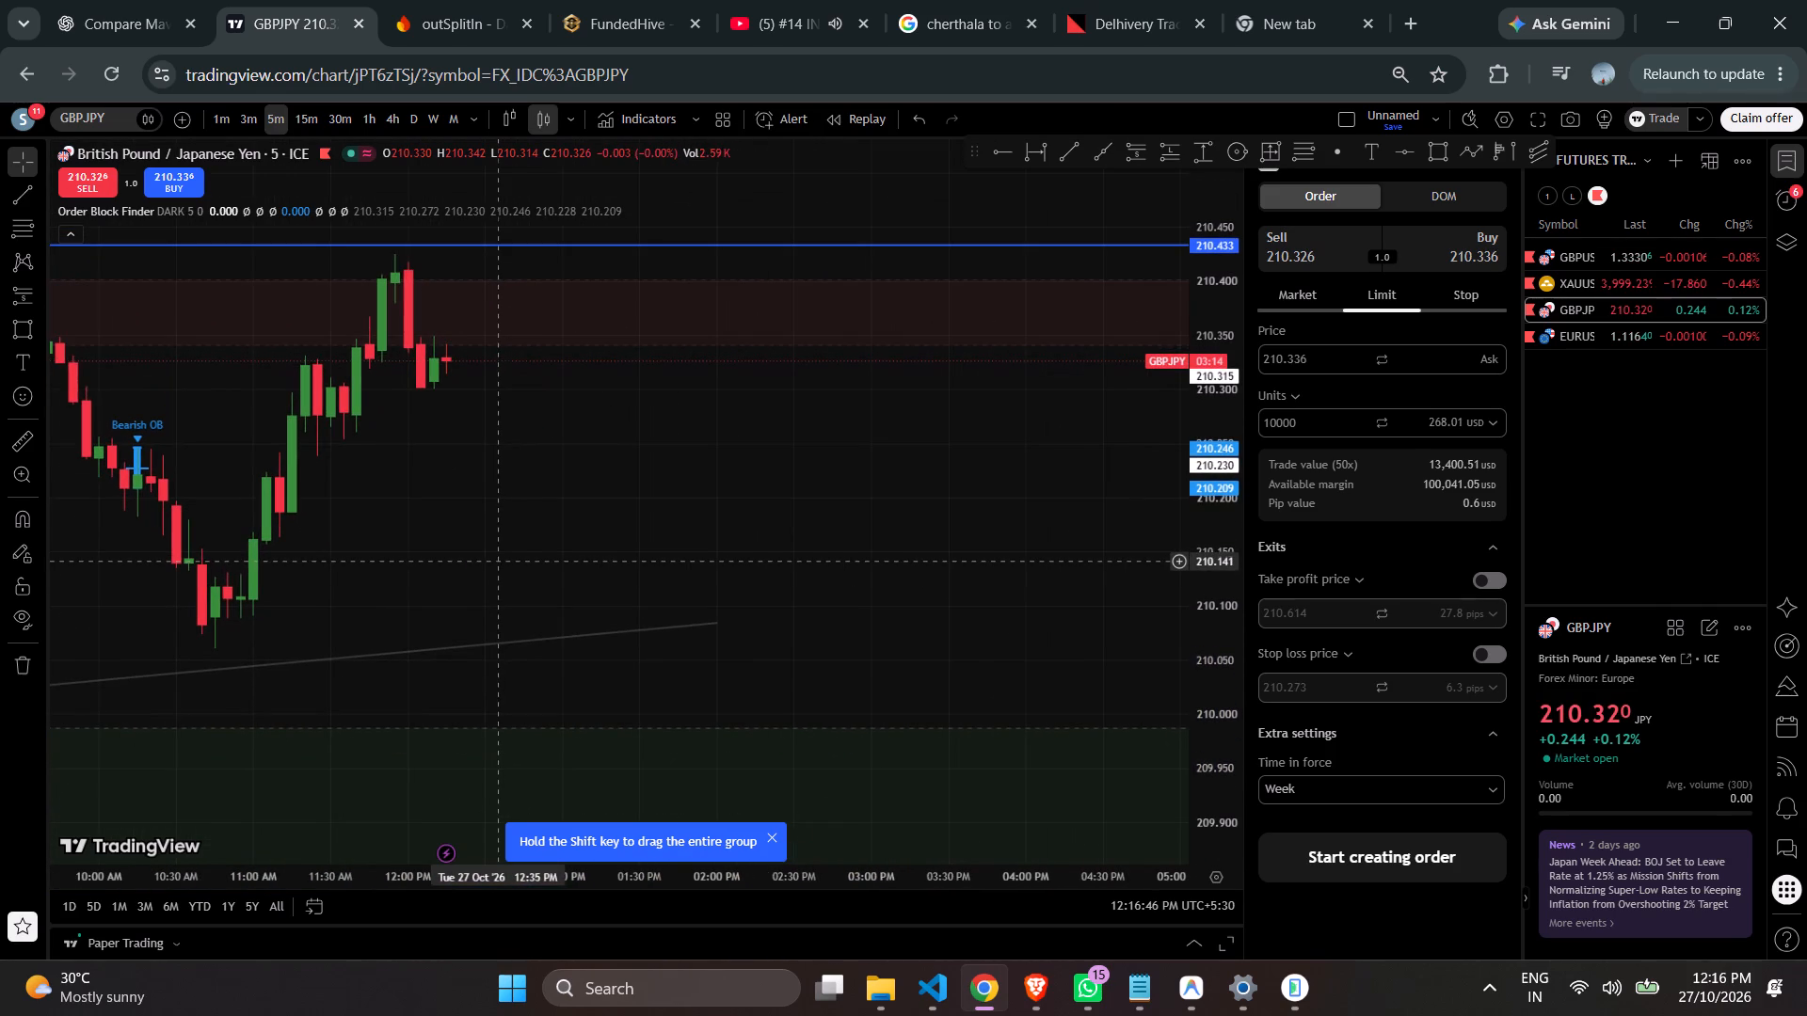
scroll(499, 561, "down", 1)
scroll(500, 565, "up", 1)
scroll(504, 568, "down", 4)
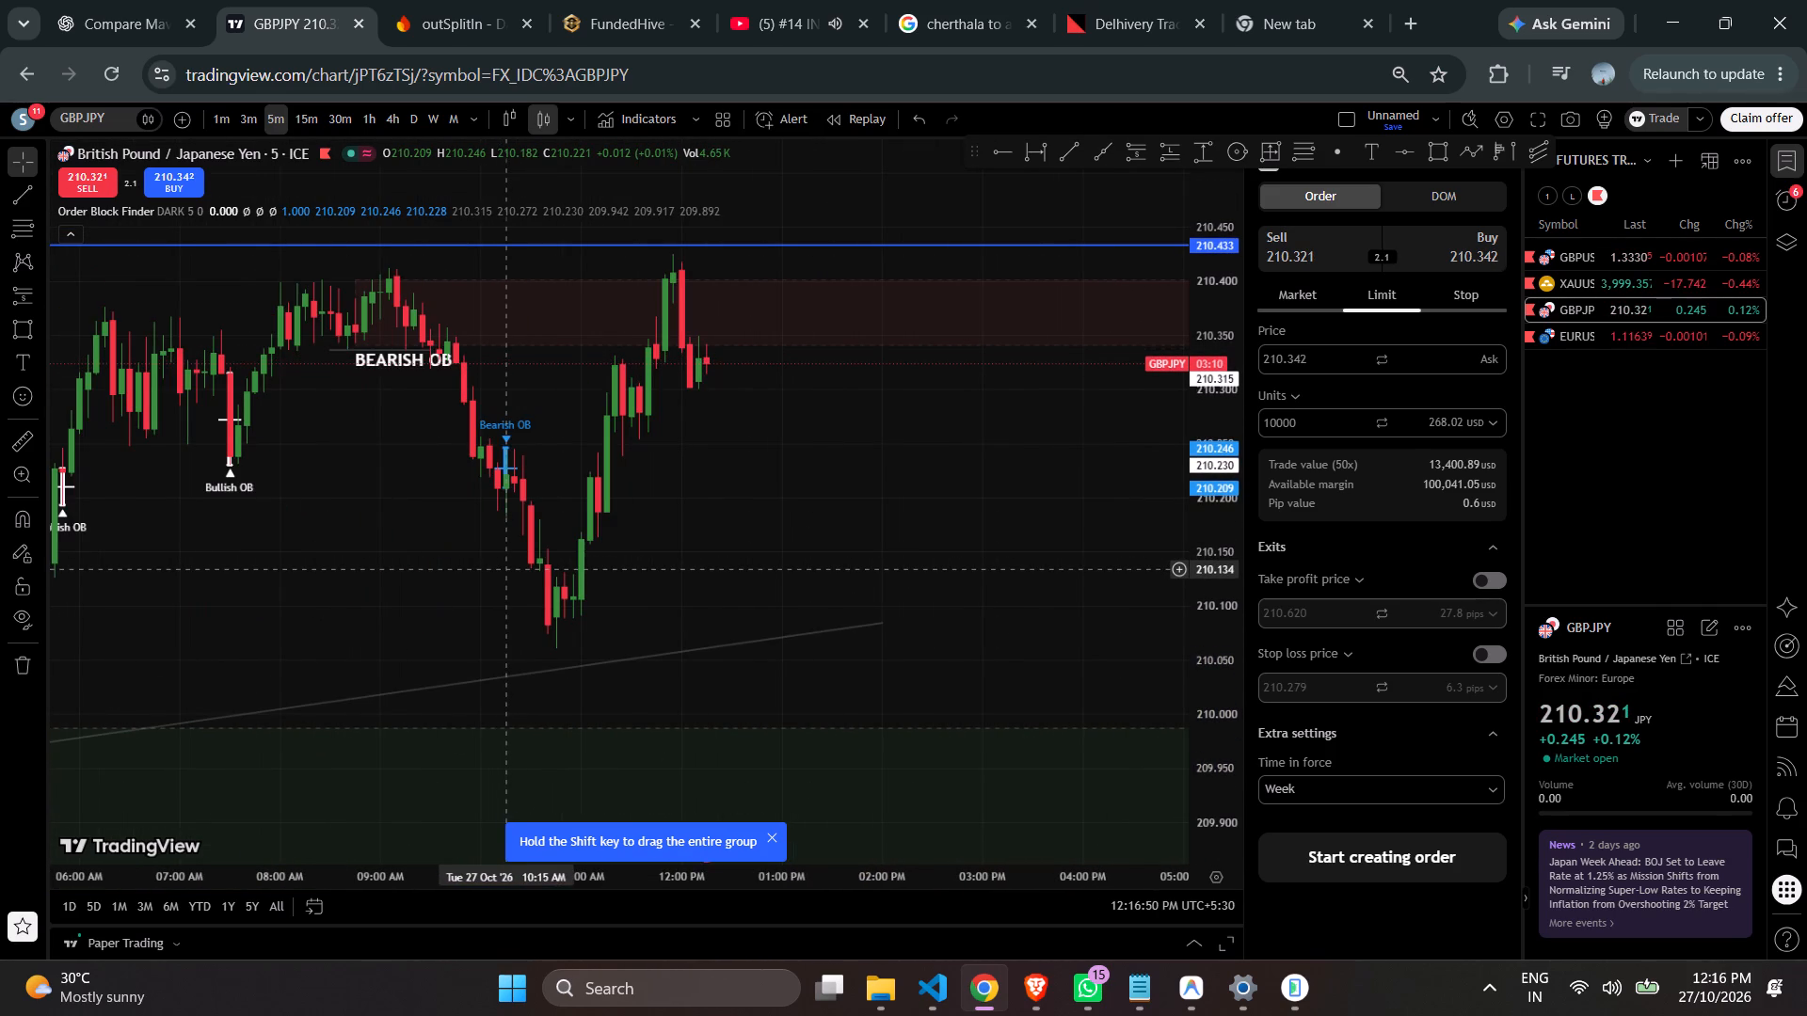
Switch to the YouTube order flow video and view its bullish orderflow slide on BSL and SSL levels.
left_click(760, 0)
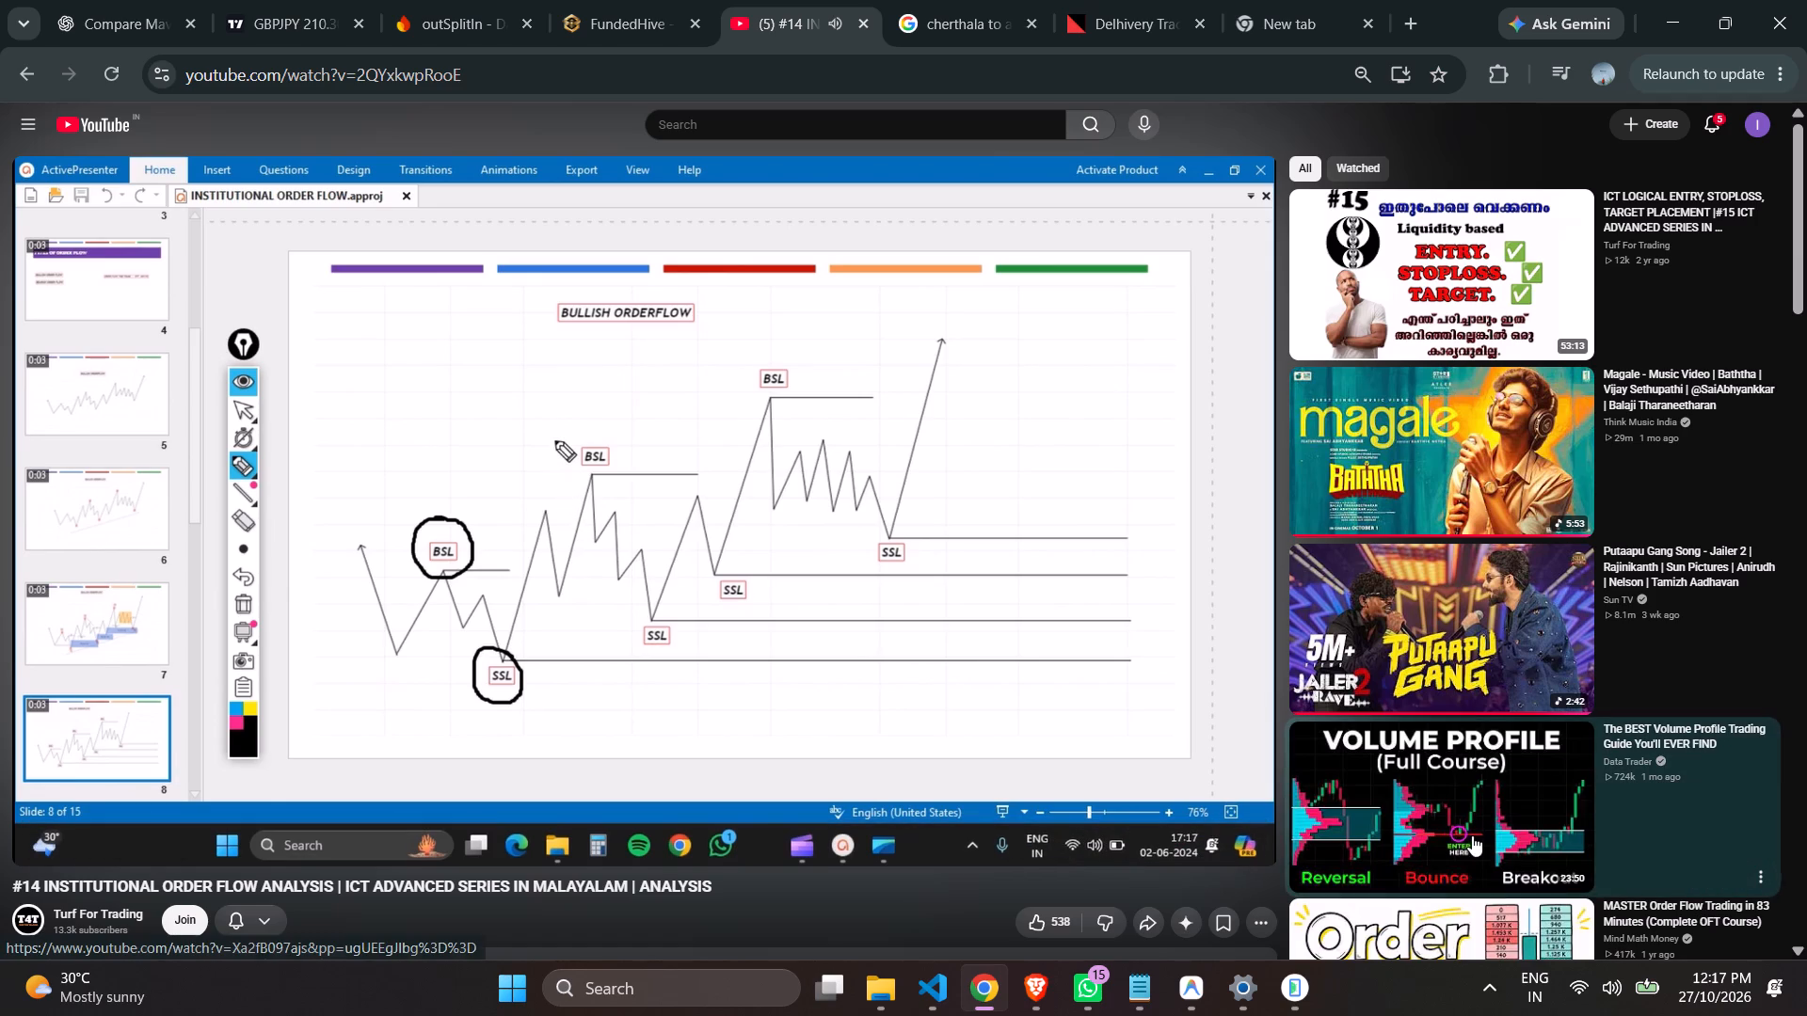
scroll(1472, 835, "down", 3)
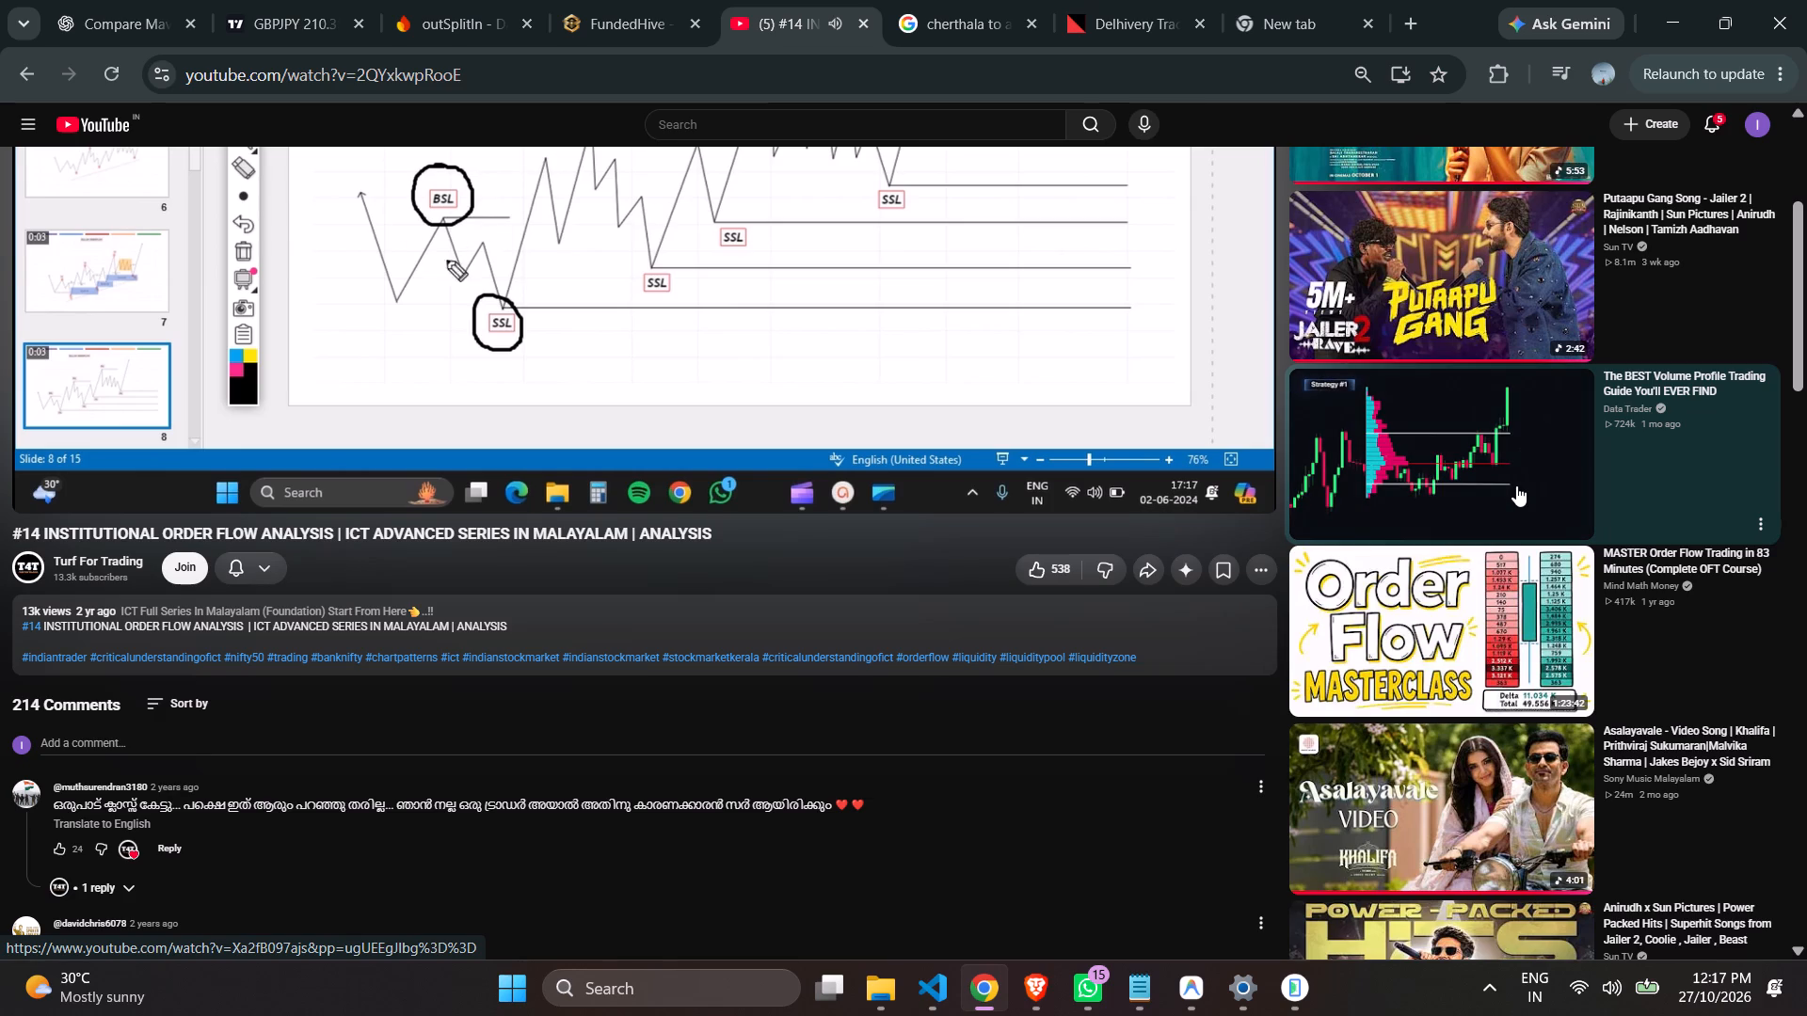
scroll(988, 435, "up", 2)
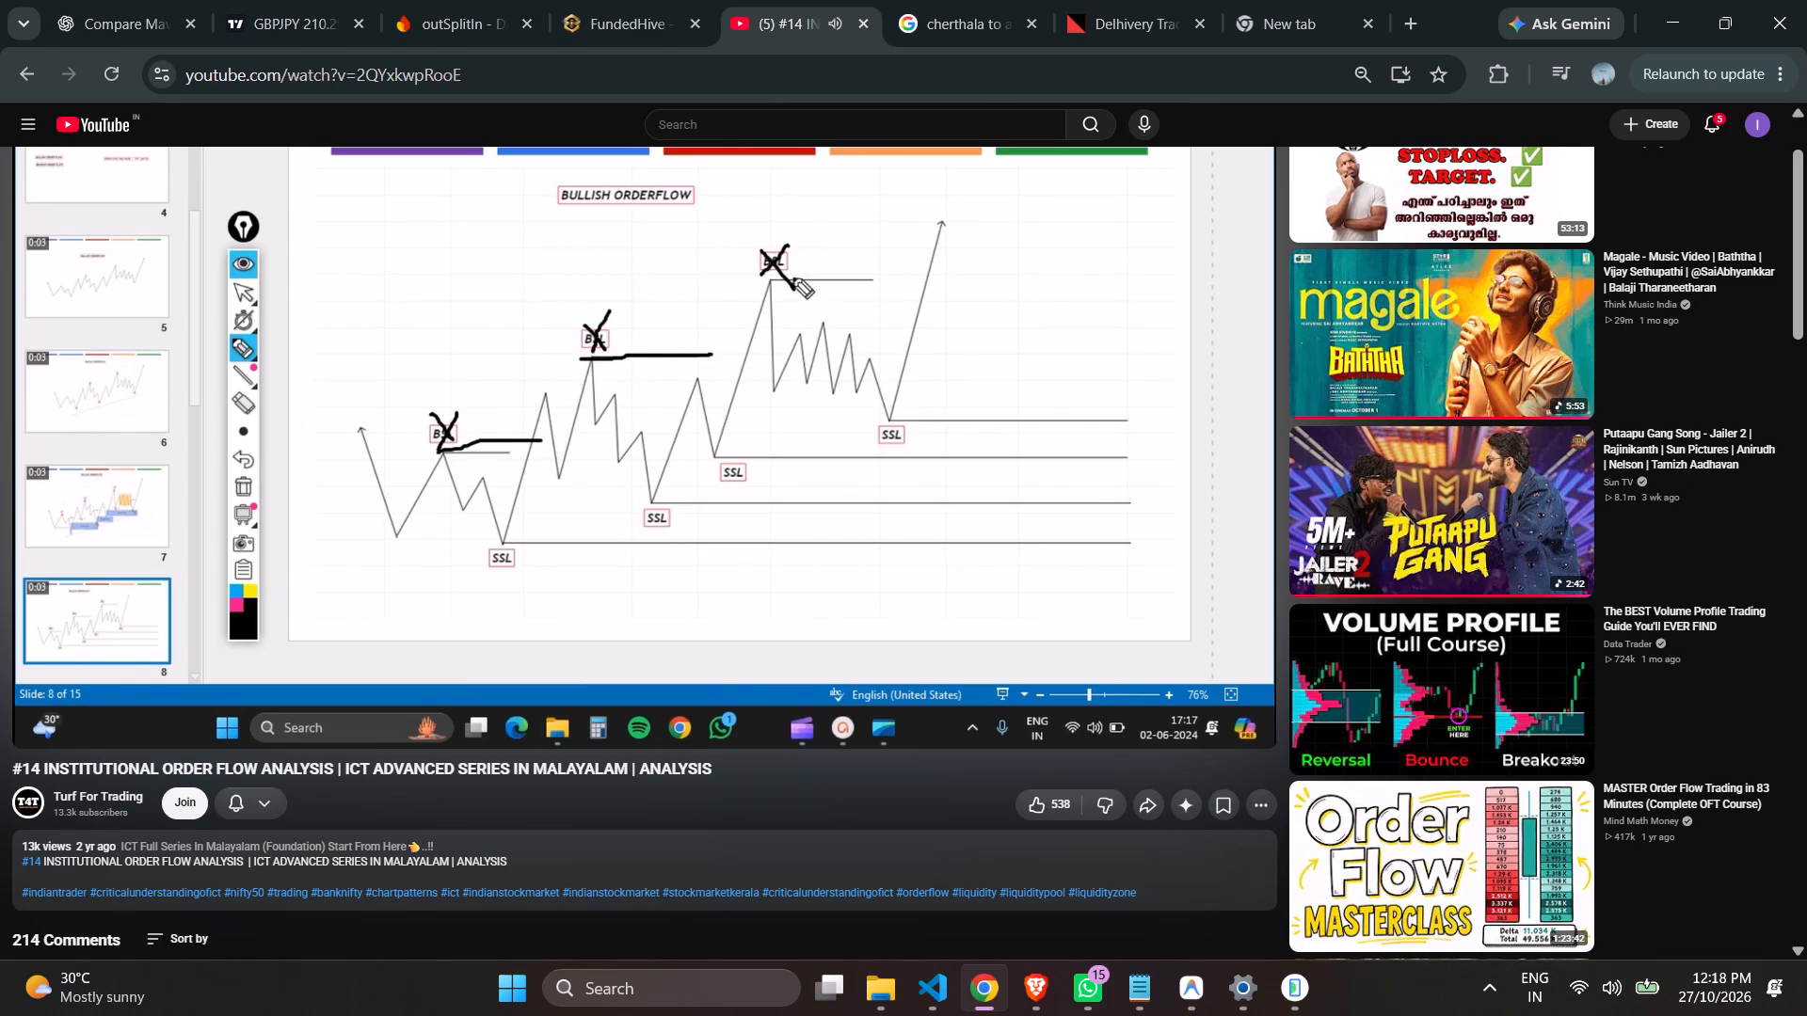
Return to TradingView, change the GBPJPY chart to the 30-minute timeframe and examine the order blocks, BOS marks and trend line together.
left_click(316, 8)
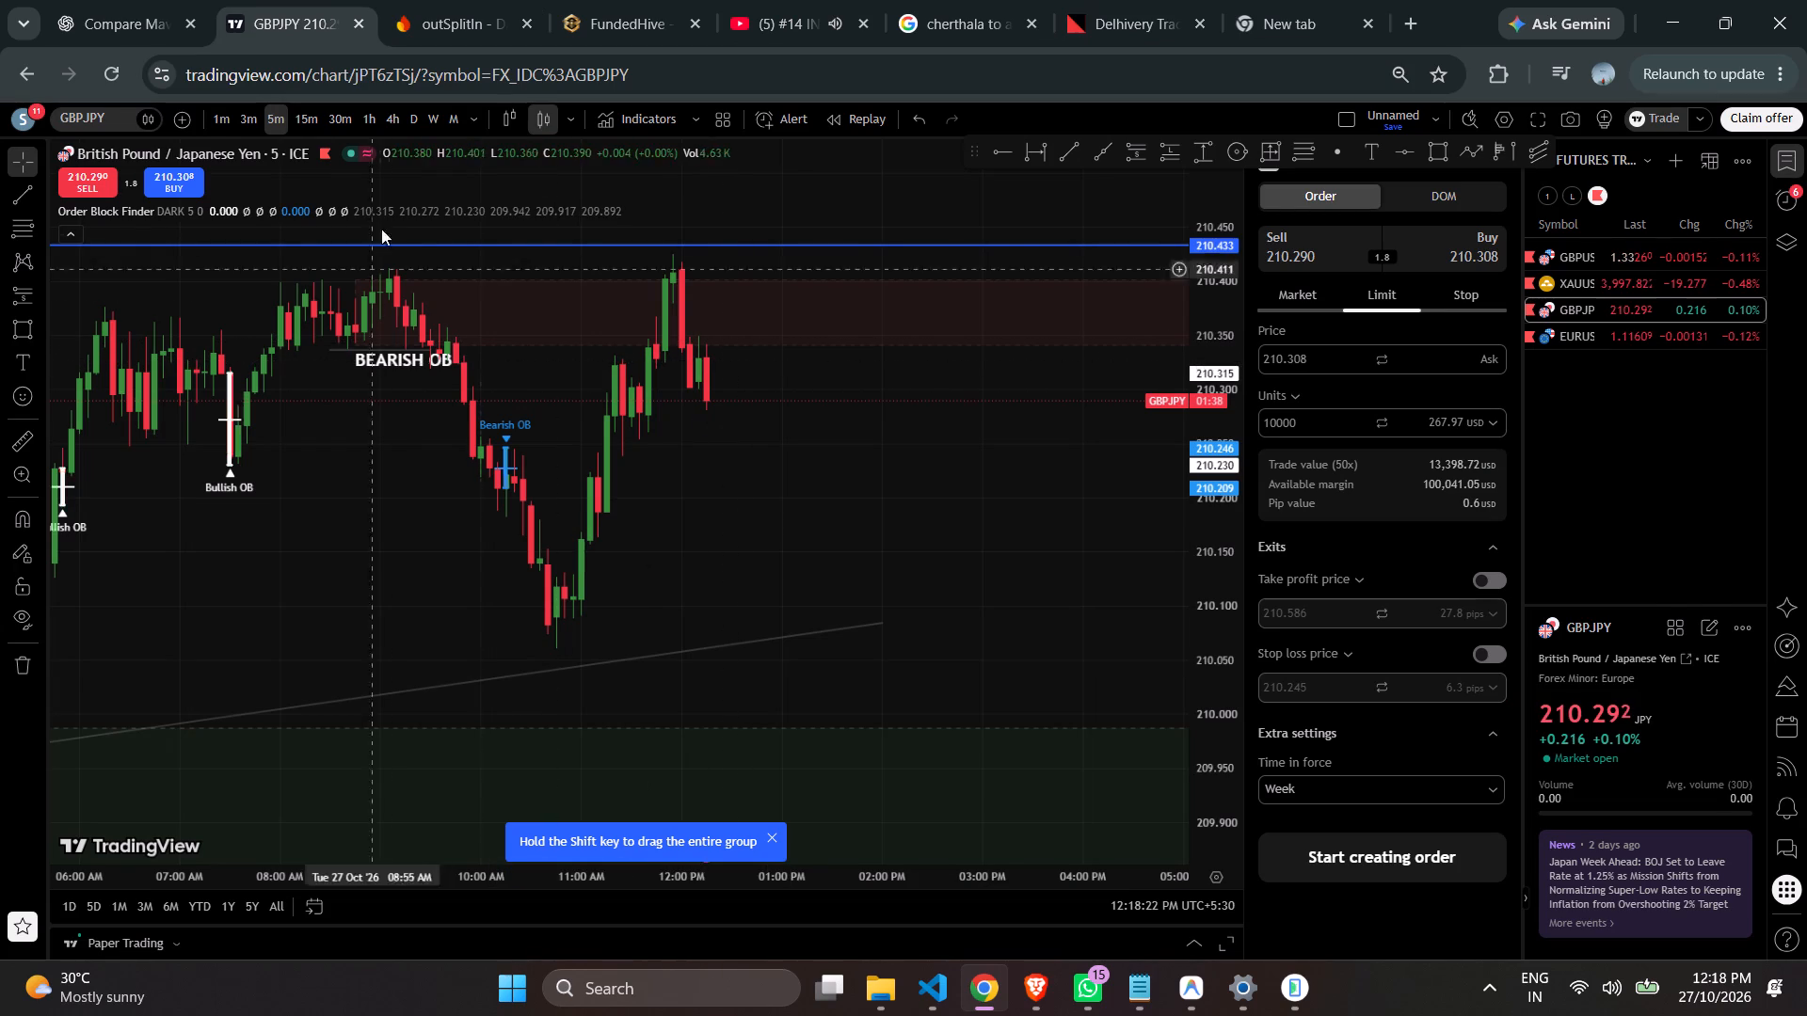
left_click(324, 120)
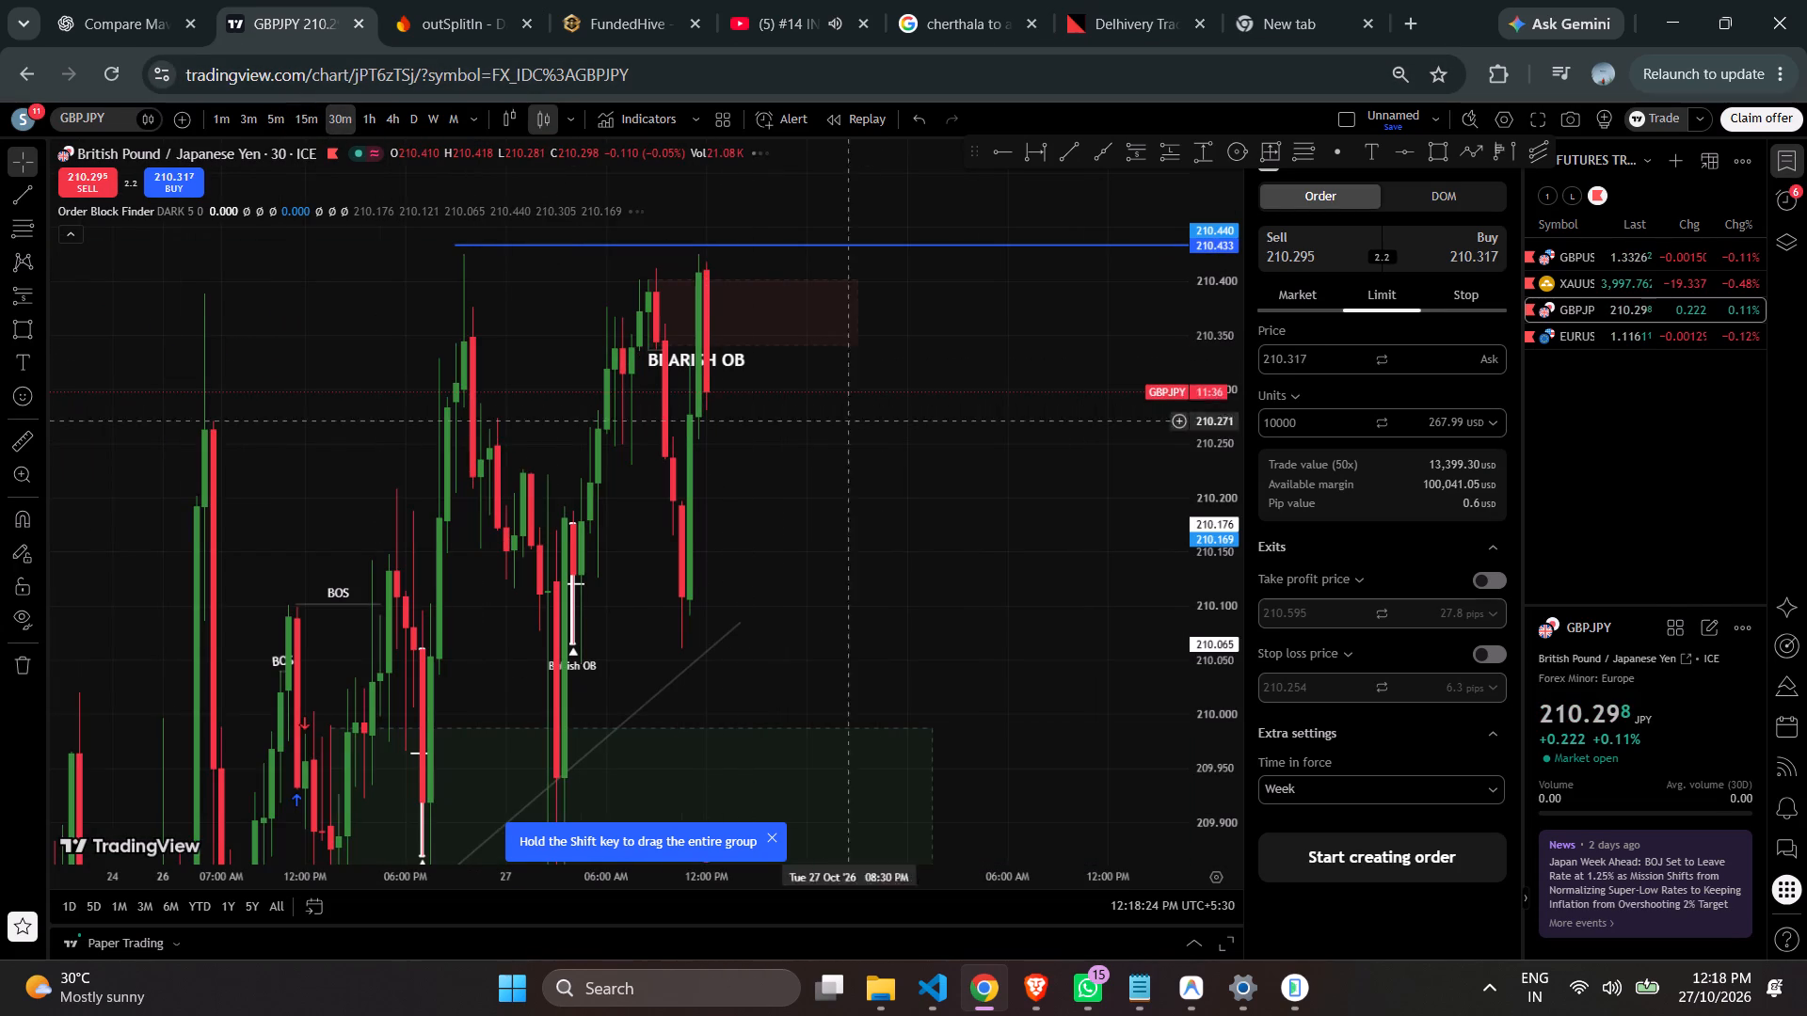
left_click_drag(1215, 307, 1247, 774)
scroll(1052, 578, "up", 3)
left_click_drag(935, 501, 934, 503)
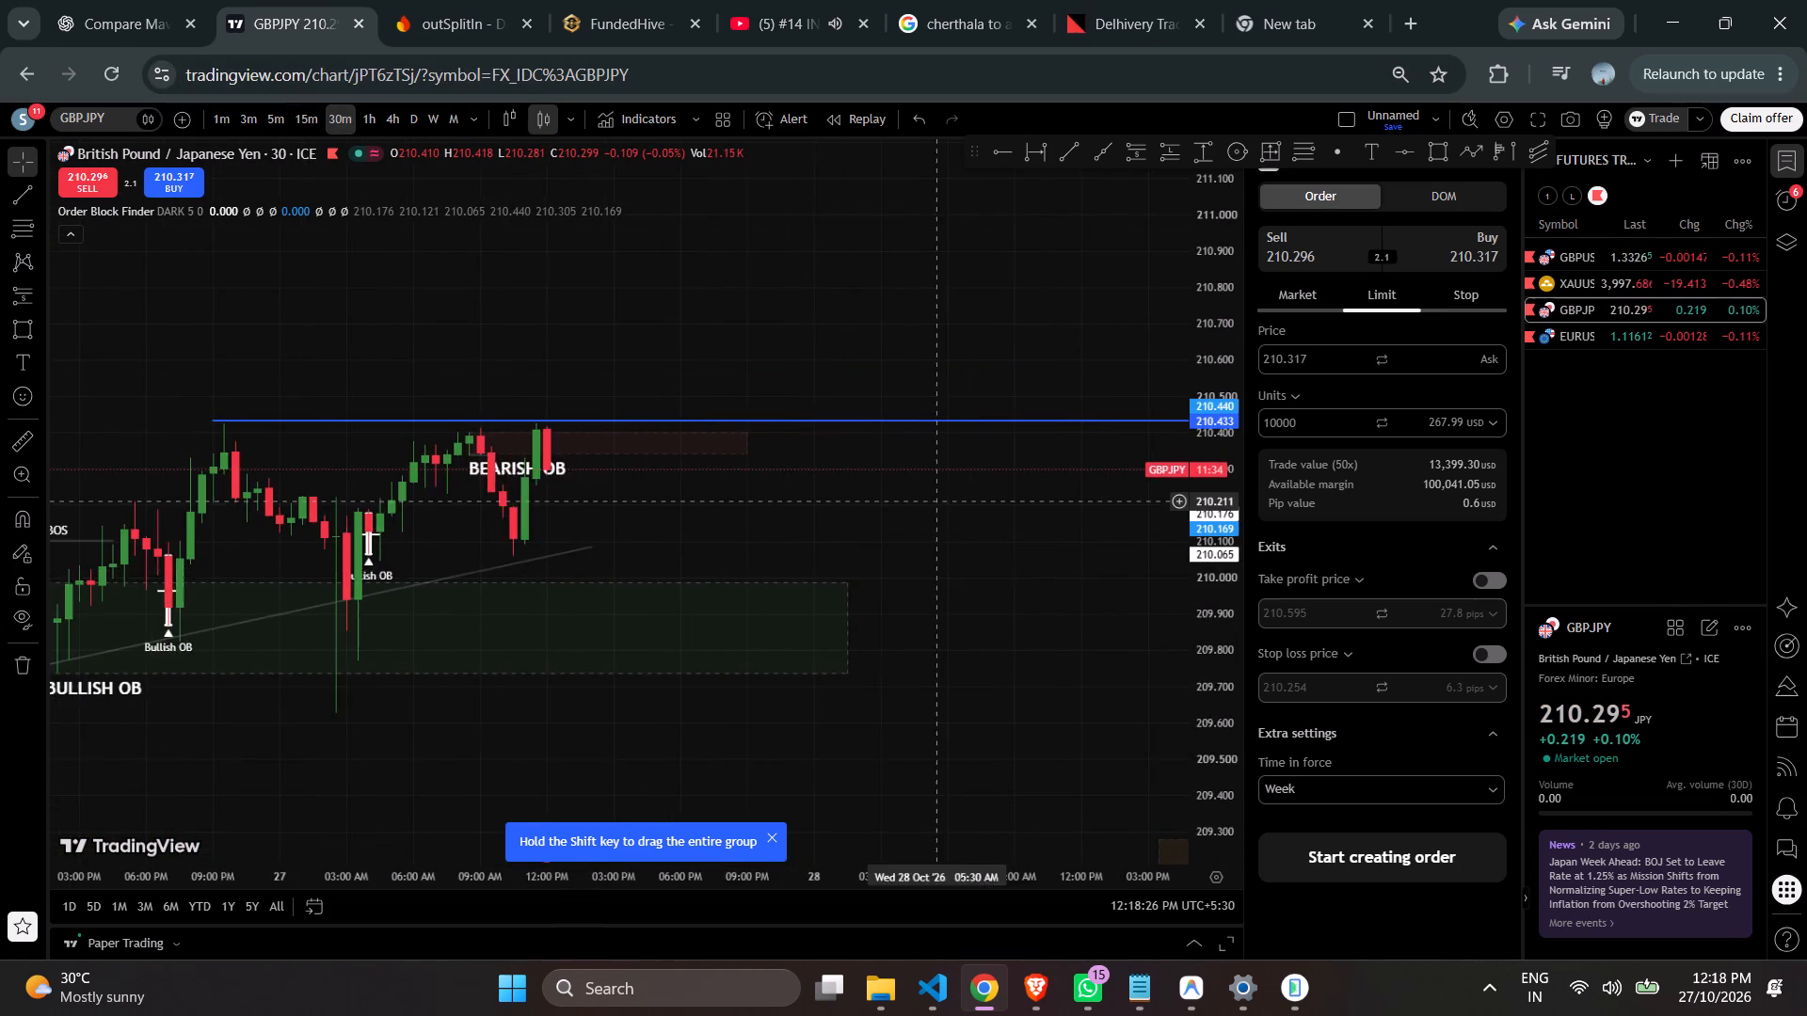
left_click_drag(934, 503, 1123, 479)
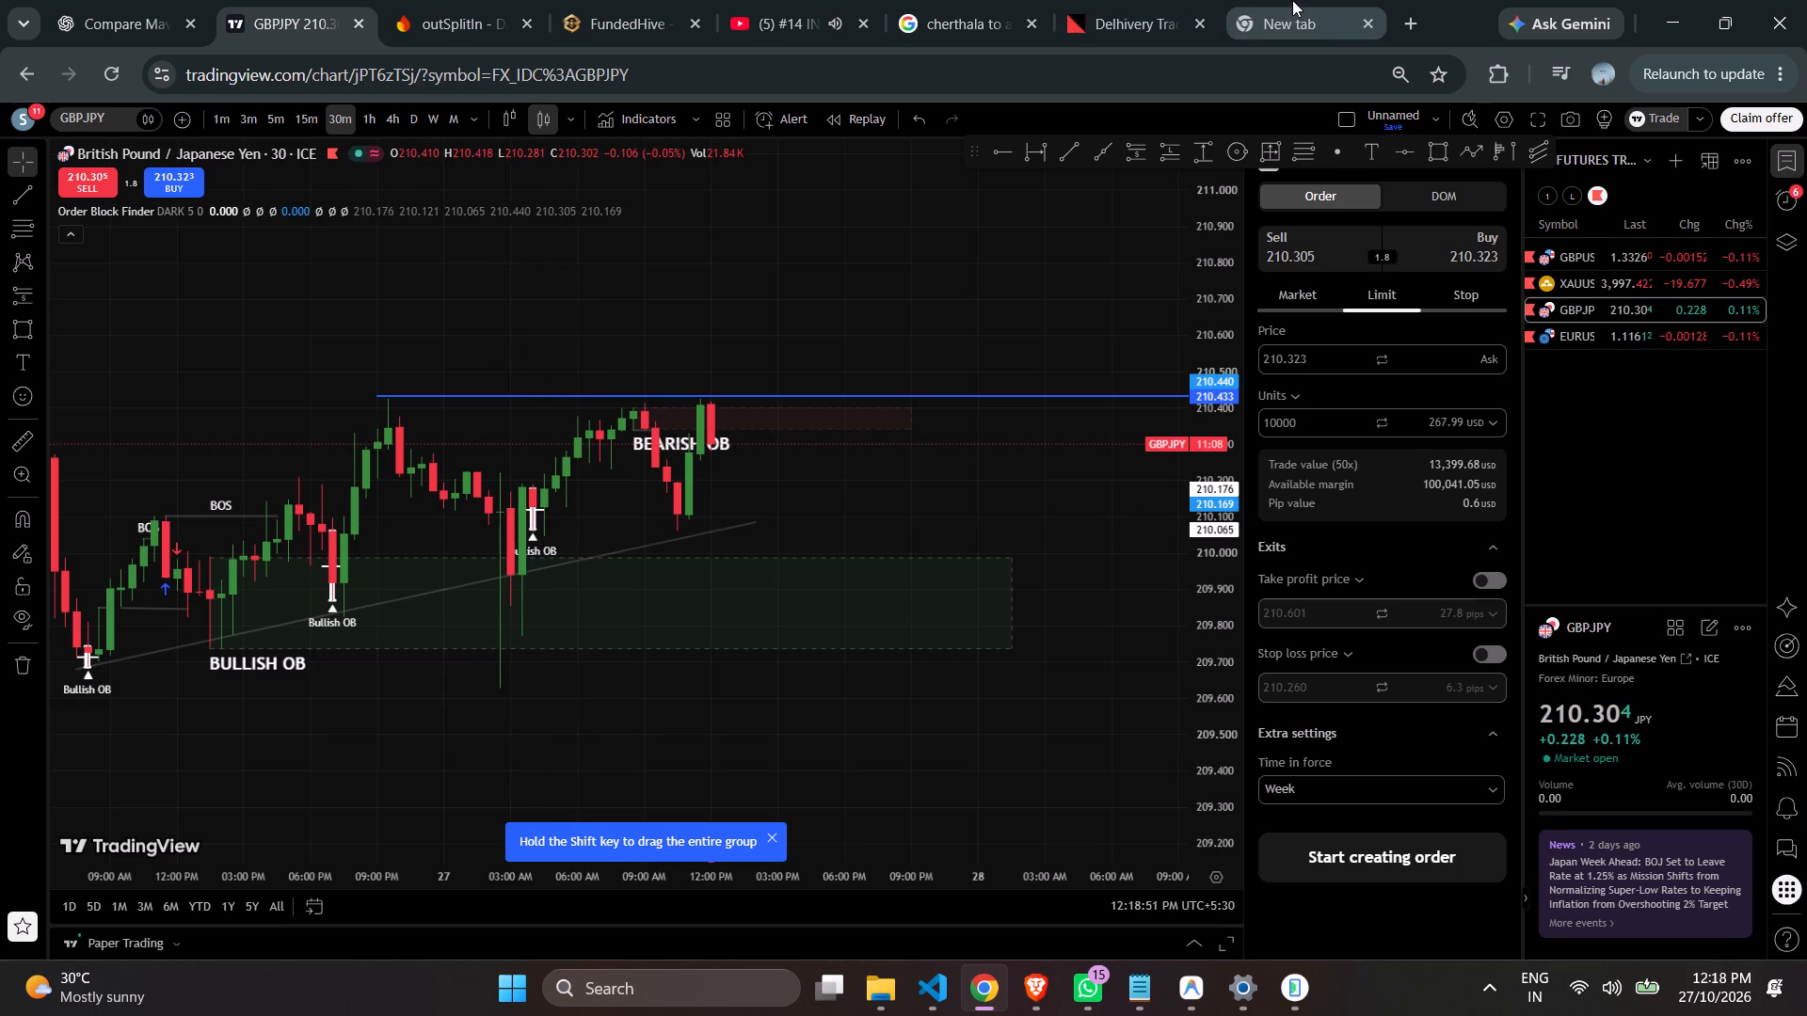
Switch to the YouTube order flow video to view its annotated explanation of the SSL levels and trend line.
left_click(760, 4)
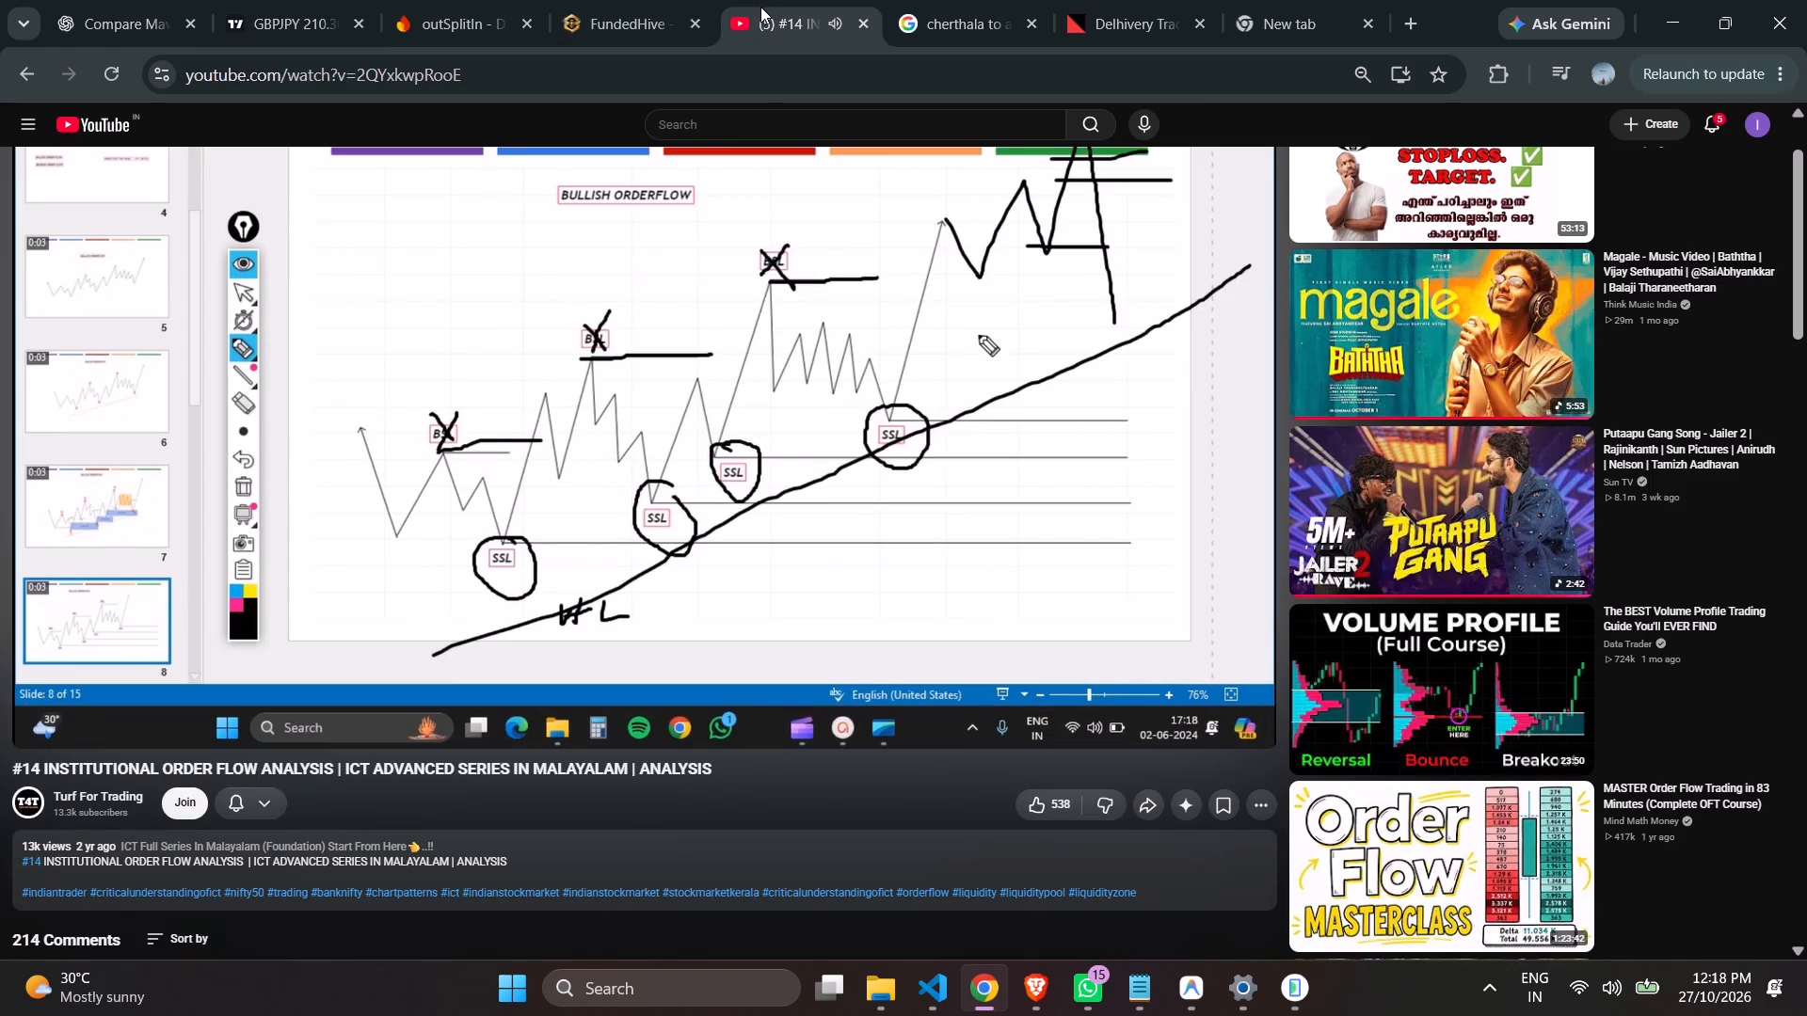